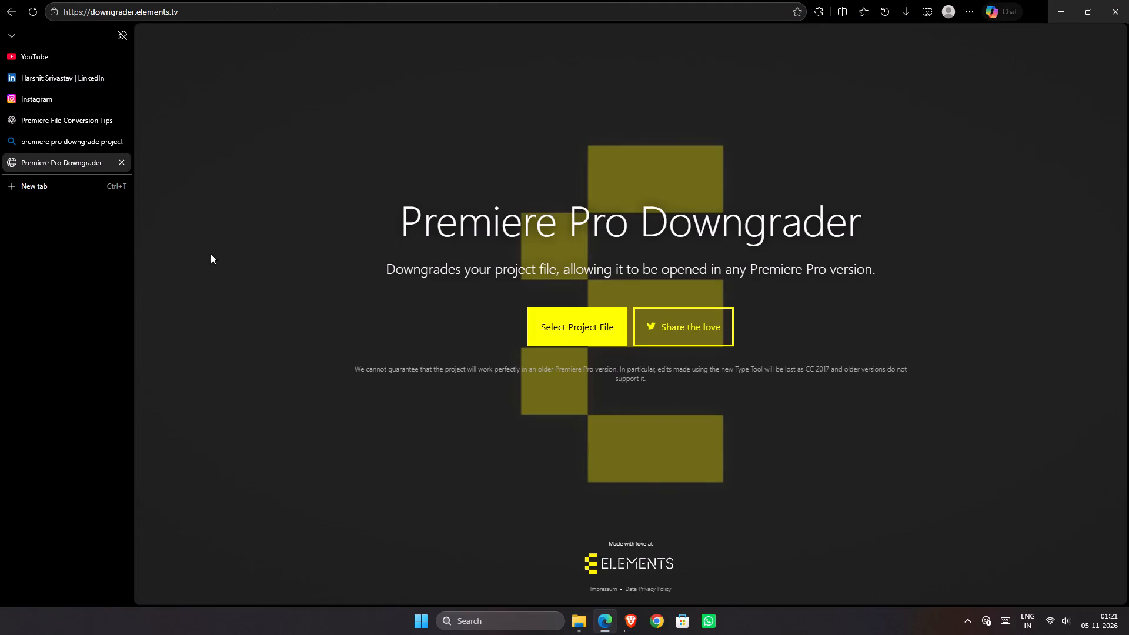
Submit the Premiere project from the Copied_A Scene_1 folder, inside A scene folder on drive E, to the Premiere Pro Downgrader.
left_click(618, 337)
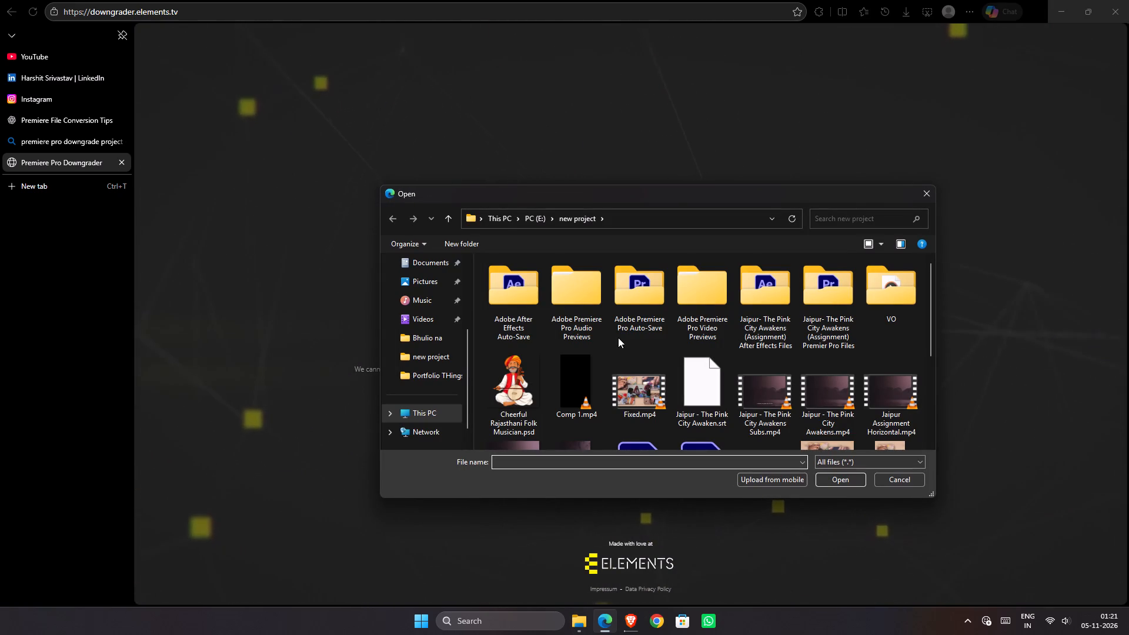
left_click(535, 218)
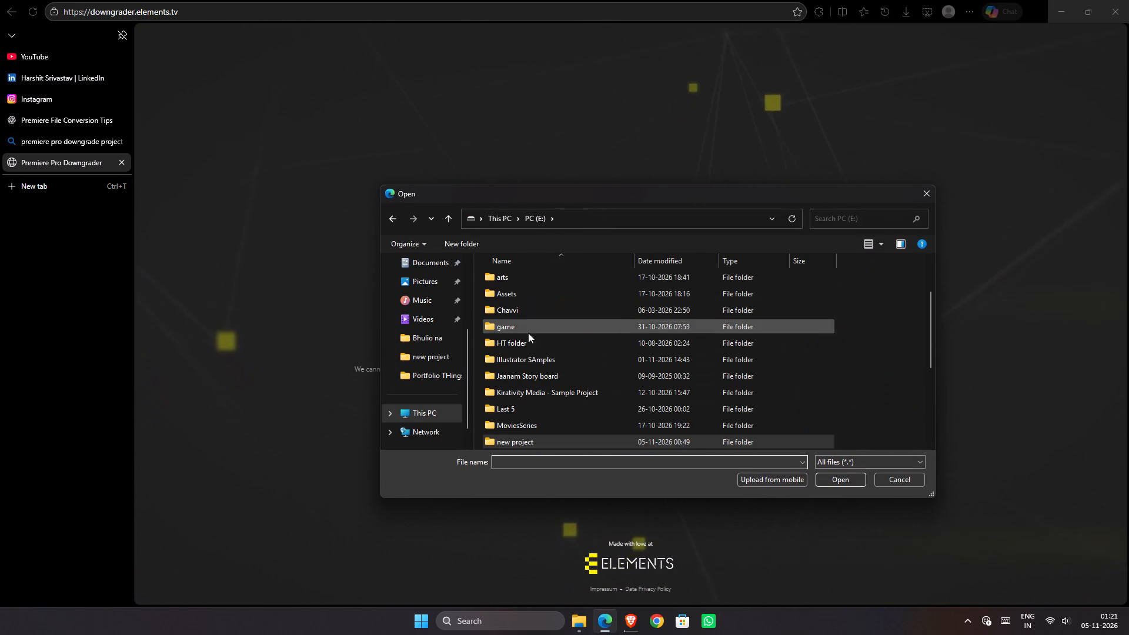
scroll(518, 405, "down", 1)
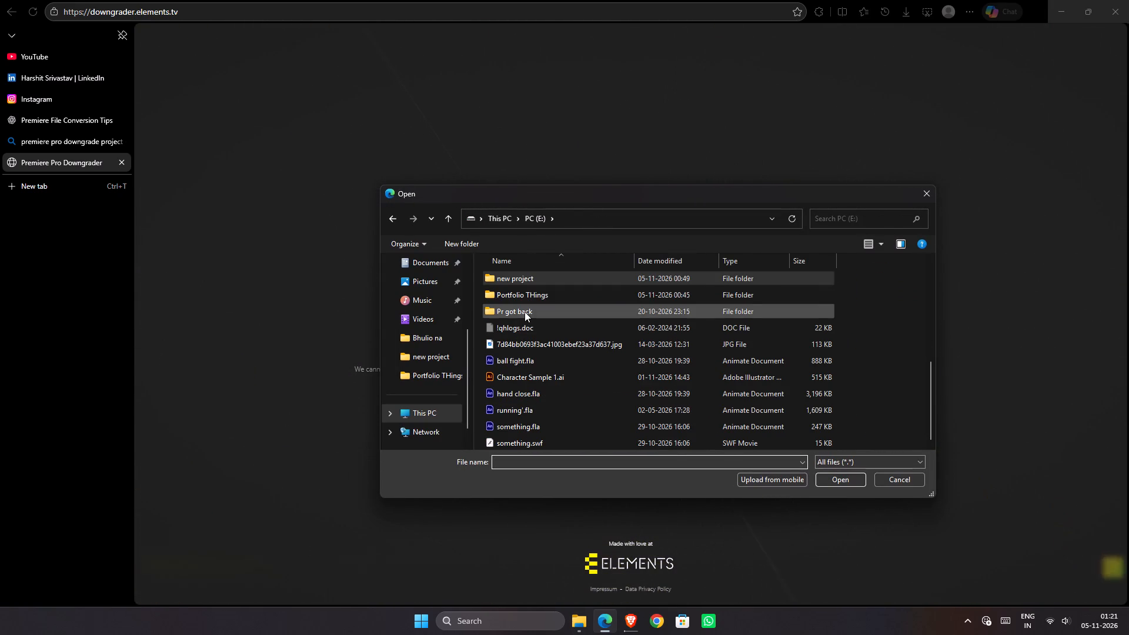
left_click(525, 312)
left_click(525, 312)
double_click(525, 312)
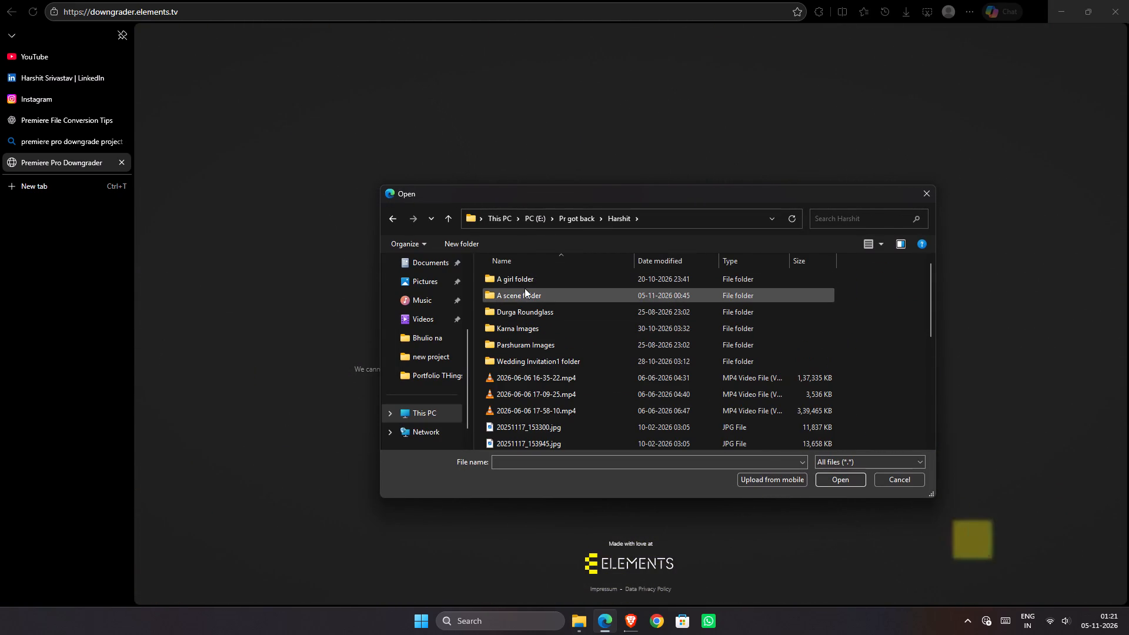
double_click(529, 301)
double_click(573, 305)
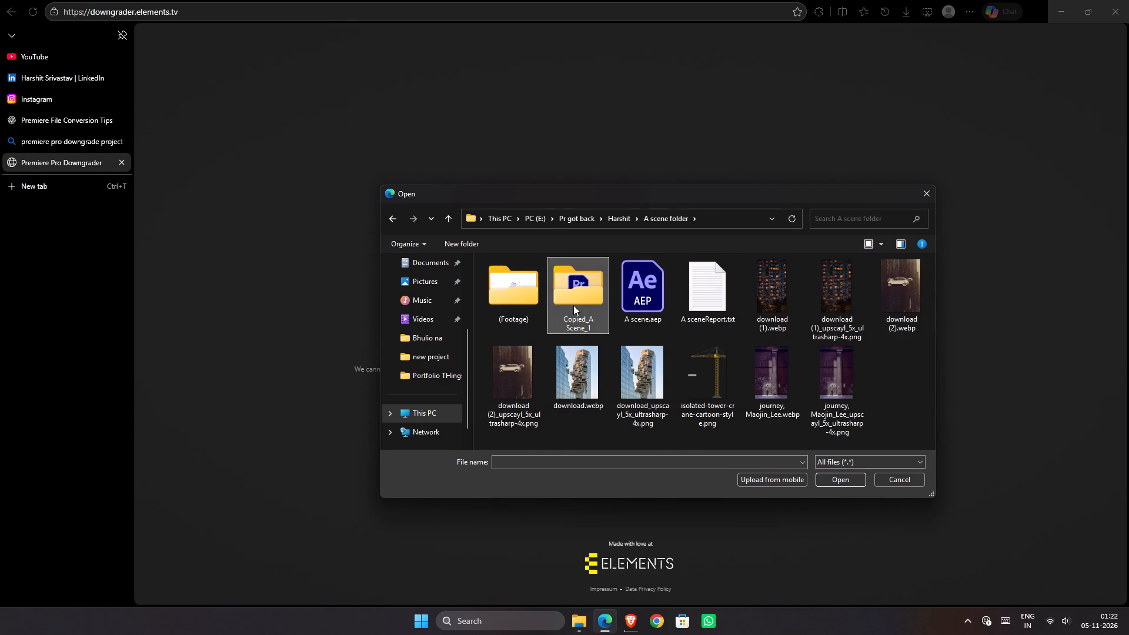
double_click(538, 343)
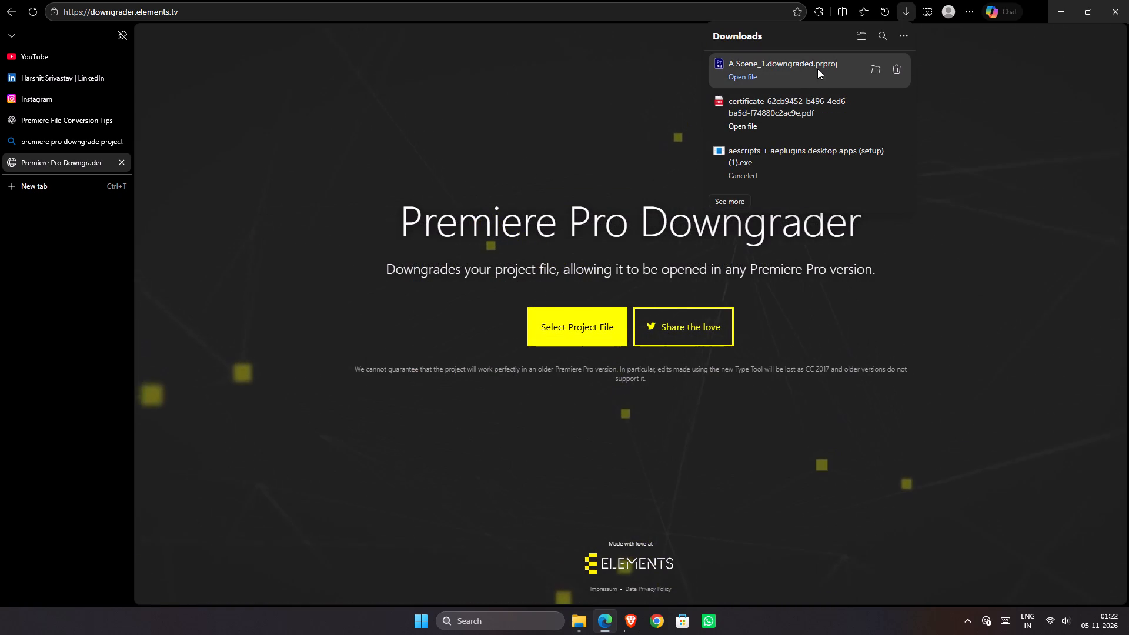
Open the downloaded A Scene_1.downgraded.prproj in Premiere Pro and convert it as A Scene_1.downgraded_1 in Downloads.
left_click(771, 77)
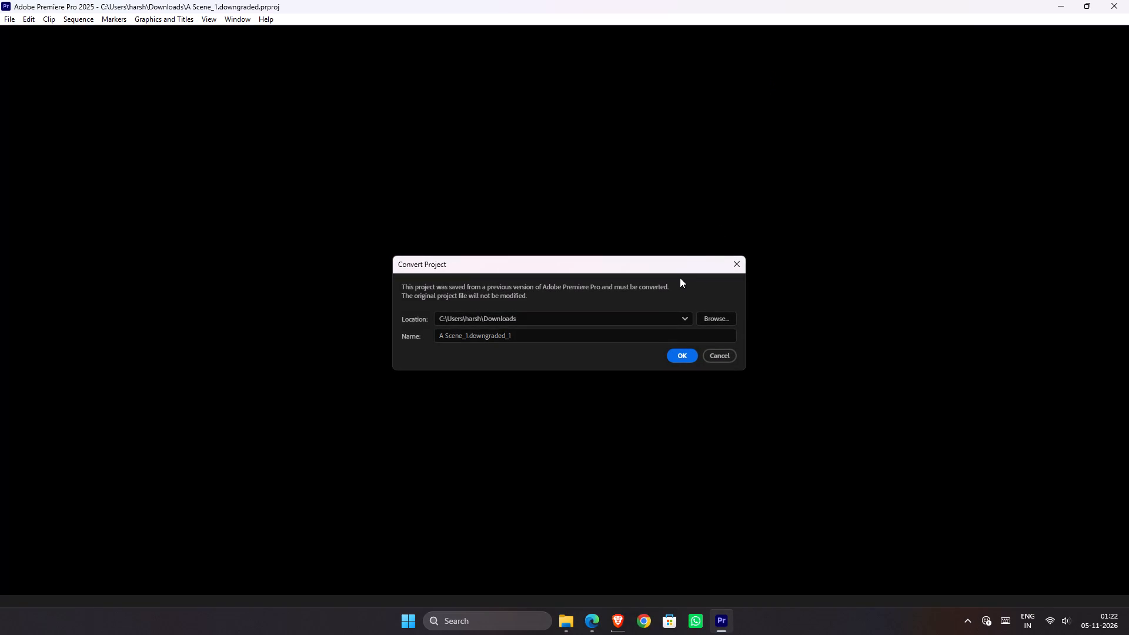
left_click(692, 357)
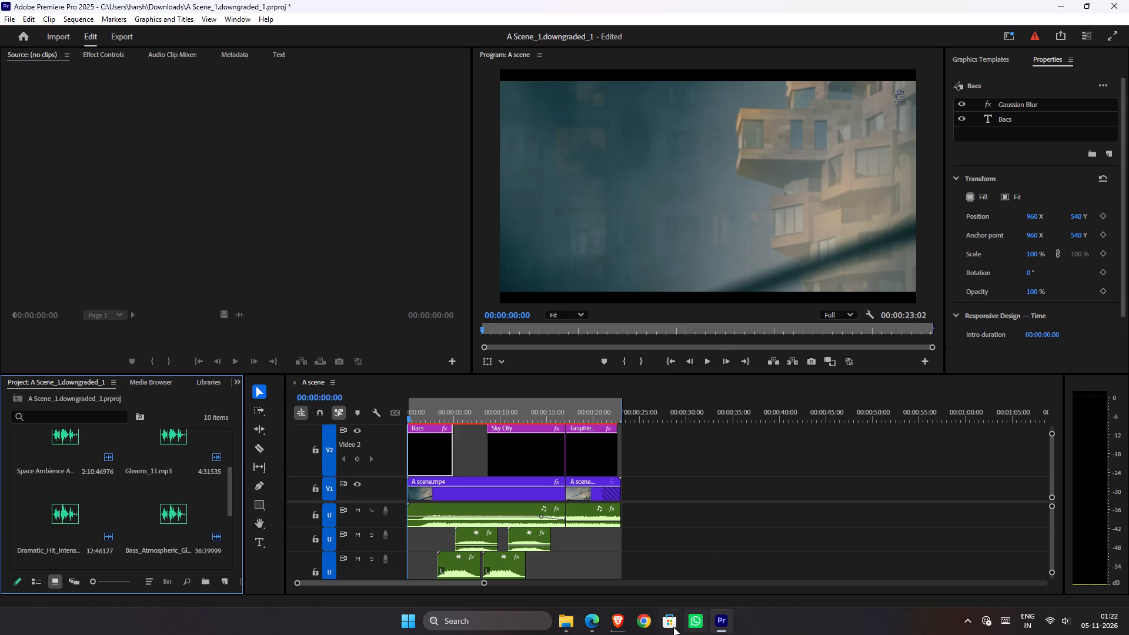
Switch to Brave and exit it despite the download in progress.
left_click(630, 621)
left_click(1128, 0)
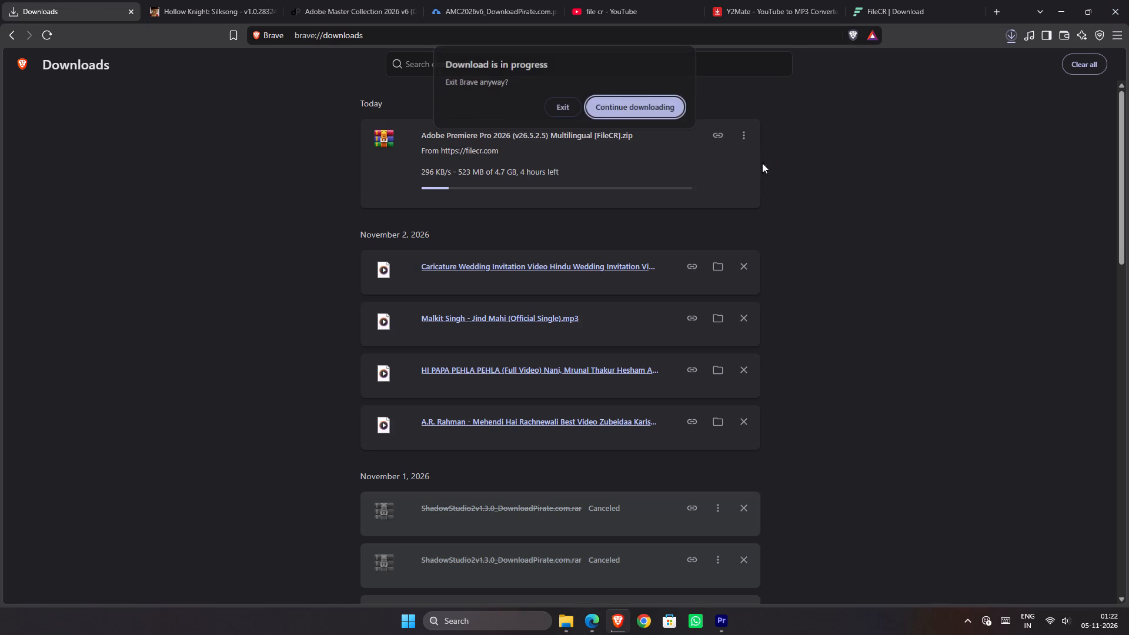
left_click(576, 111)
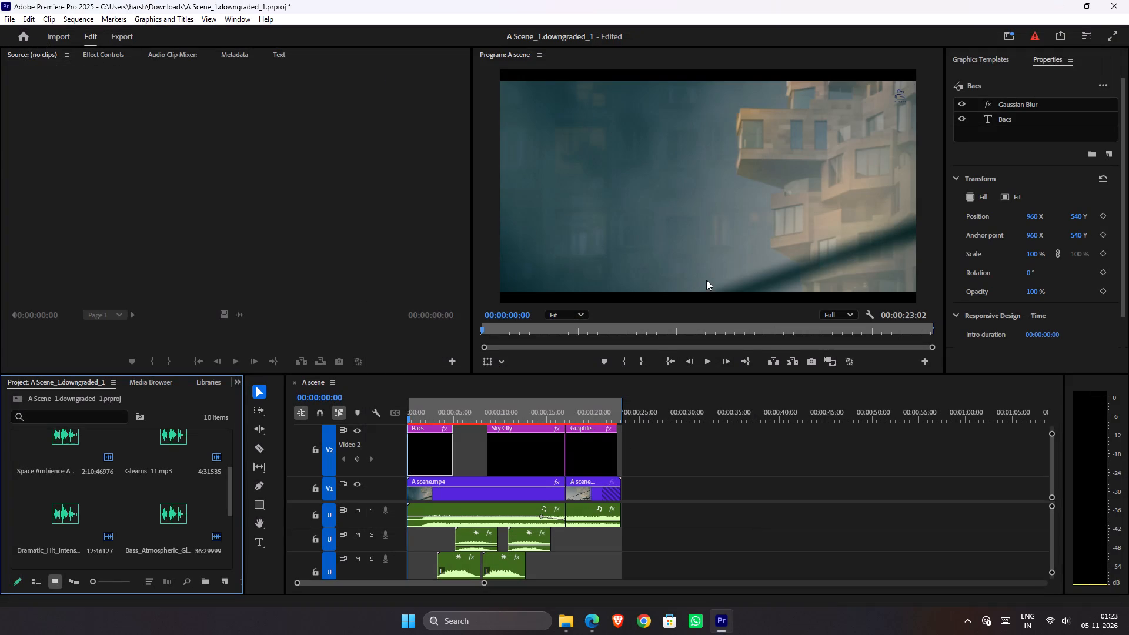
Play the A scene sequence through and replay its opening to review the titles, footage and audio.
left_click_drag(447, 416, 386, 420)
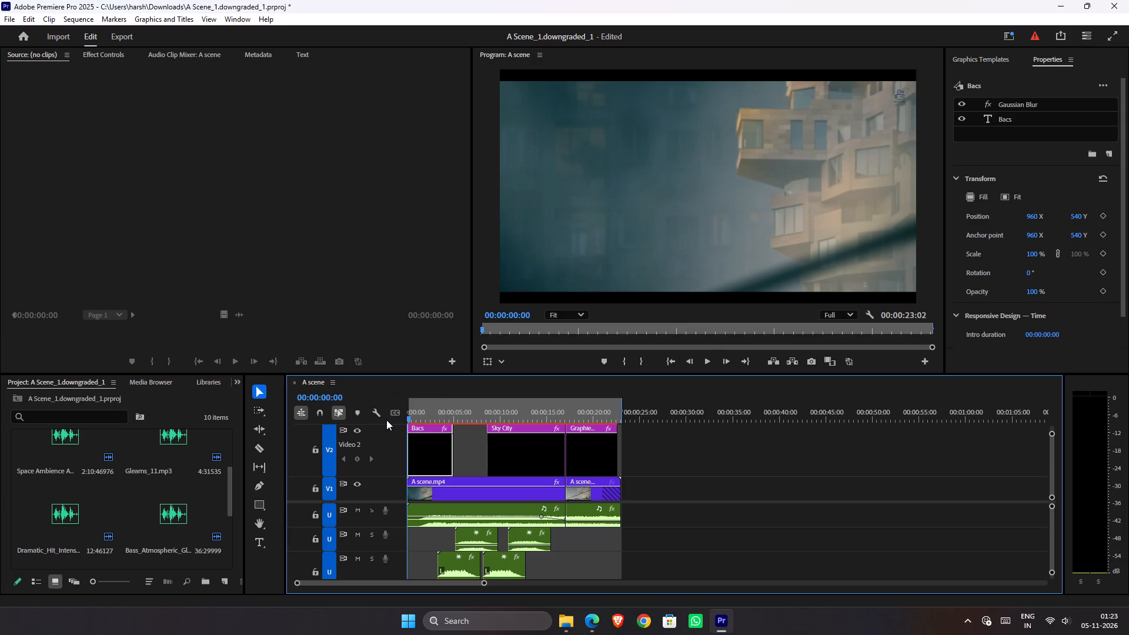
key("space")
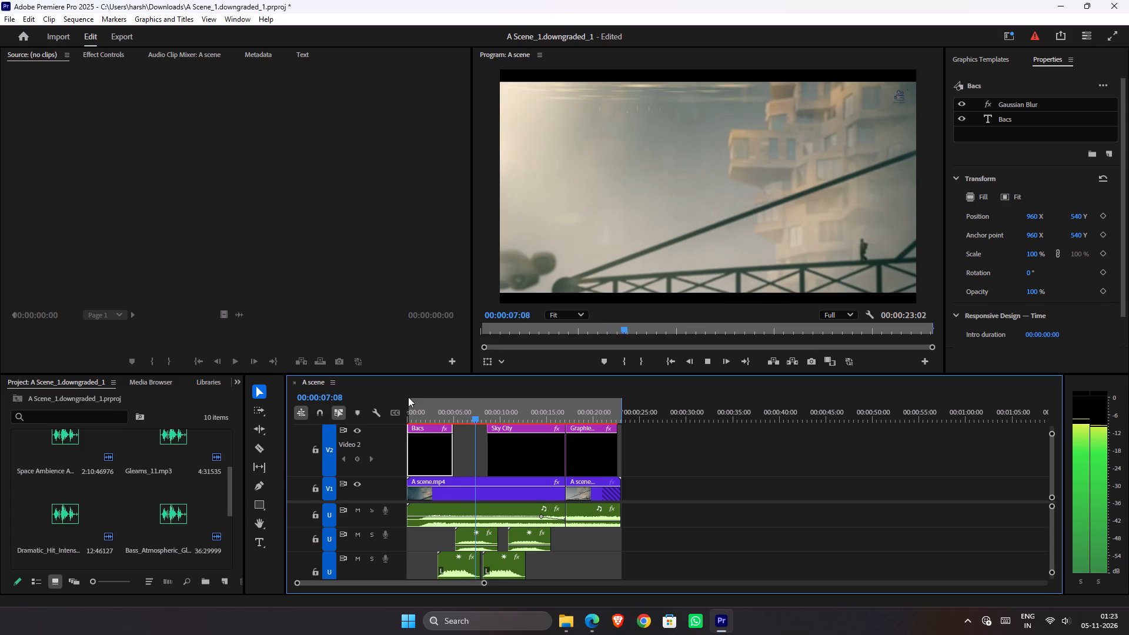
key("space")
scroll(516, 459, "down", 2, "ctrl")
scroll(516, 459, "up", 1, "ctrl")
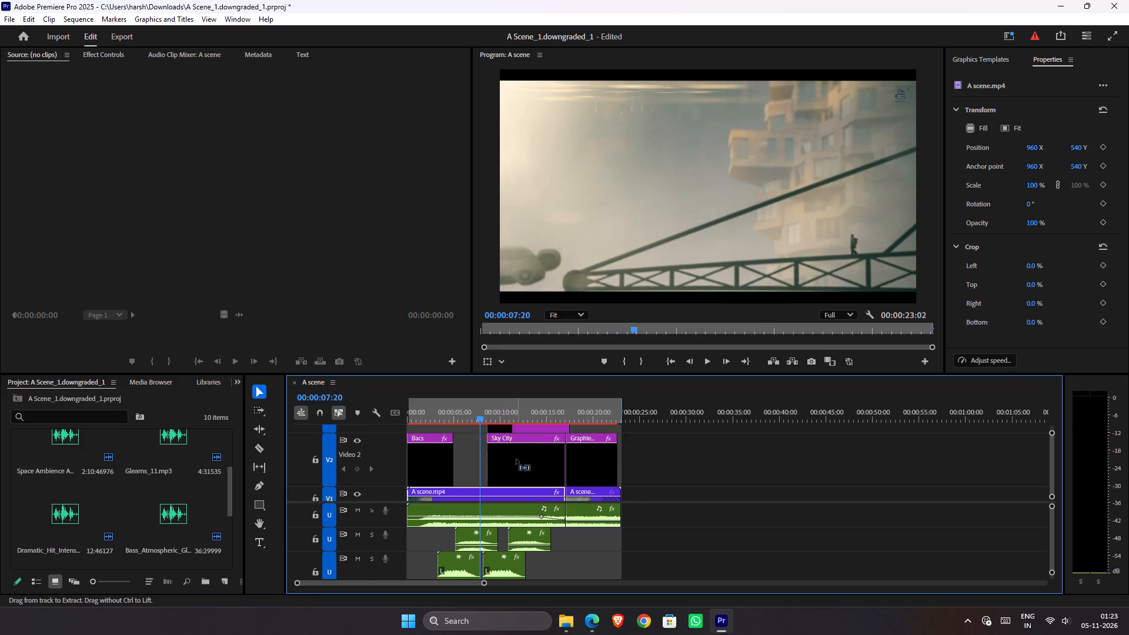
scroll(516, 459, "down", 2, "ctrl")
key("space")
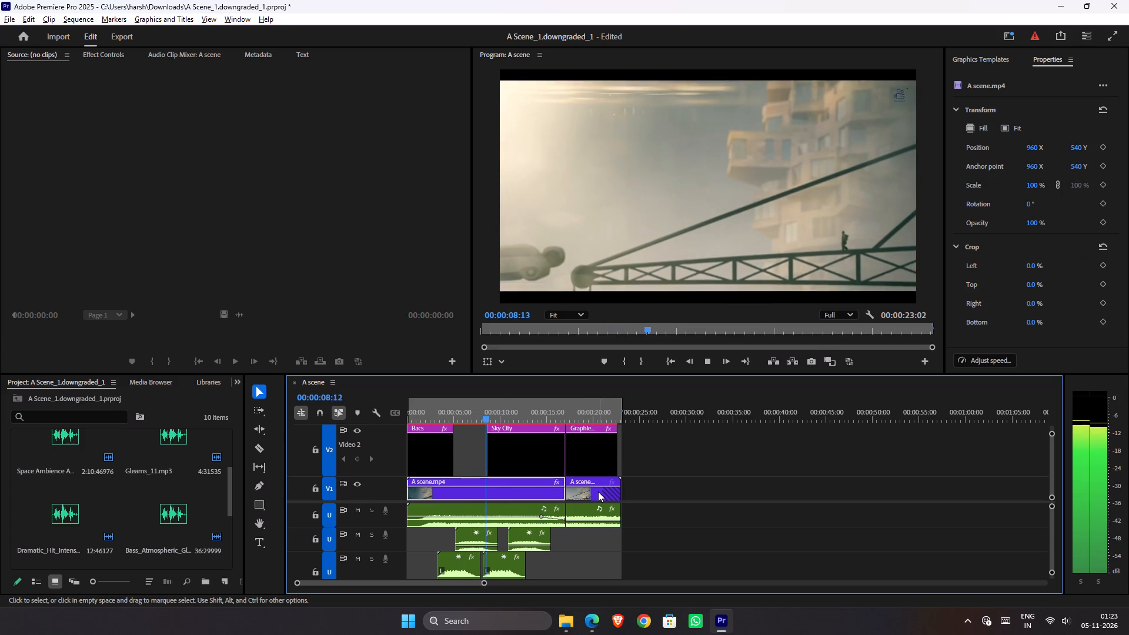
scroll(598, 492, "up", 4, "alt")
scroll(598, 492, "down", 1, "alt")
scroll(598, 492, "up", 1, "alt")
scroll(756, 494, "down", 1, "ctrl")
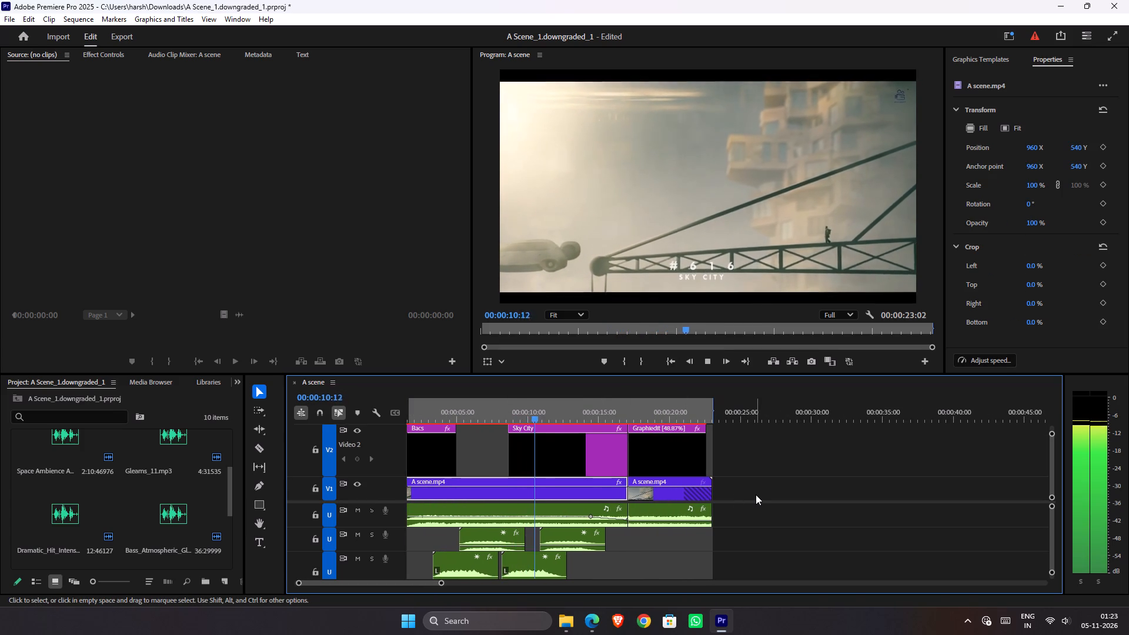
scroll(756, 494, "down", 1, "ctrl")
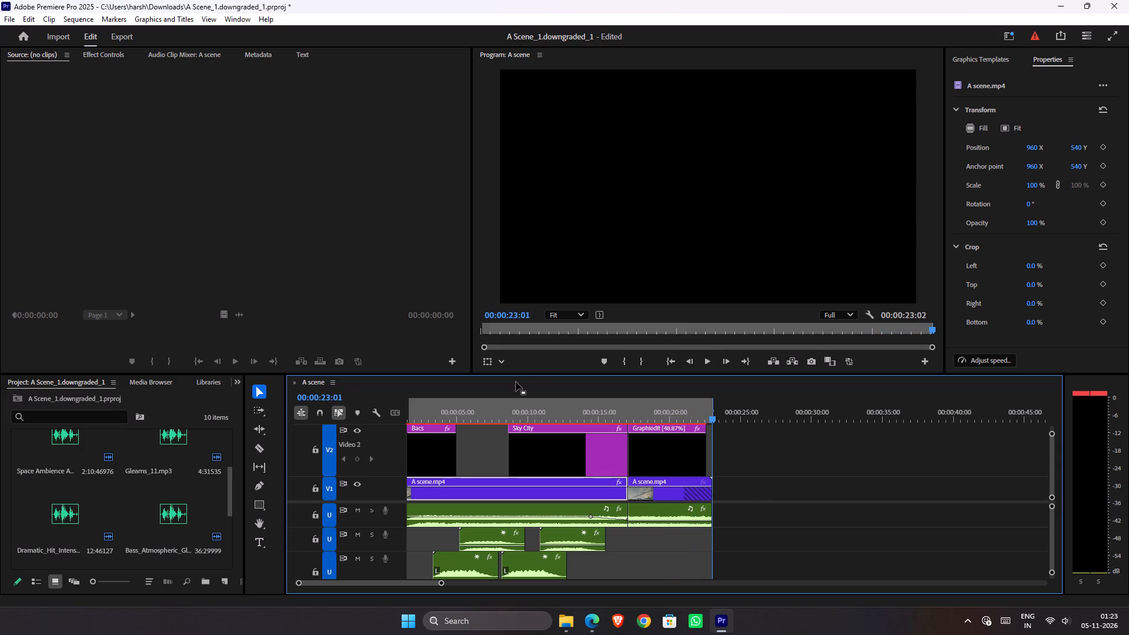
left_click_drag(496, 405, 347, 406)
key("space")
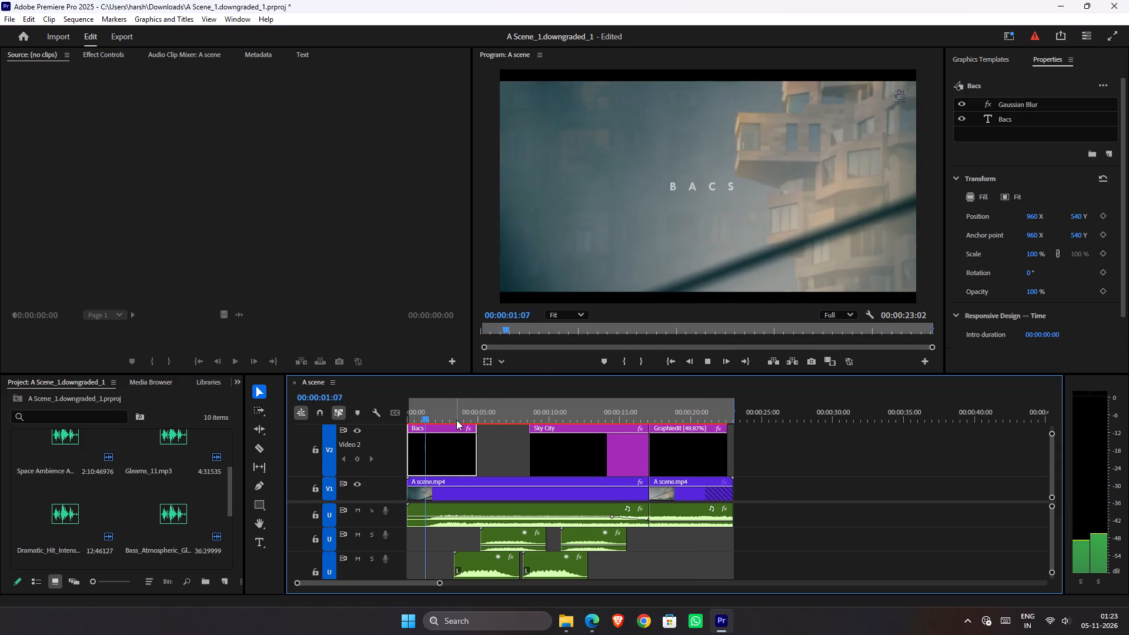
key("space")
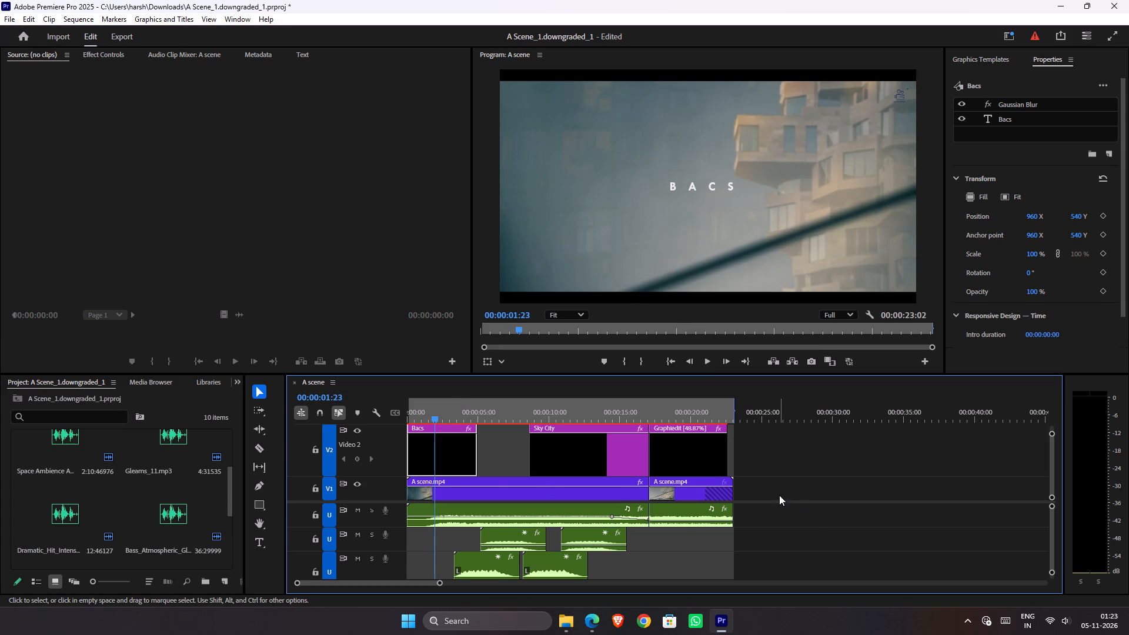
left_click(765, 491)
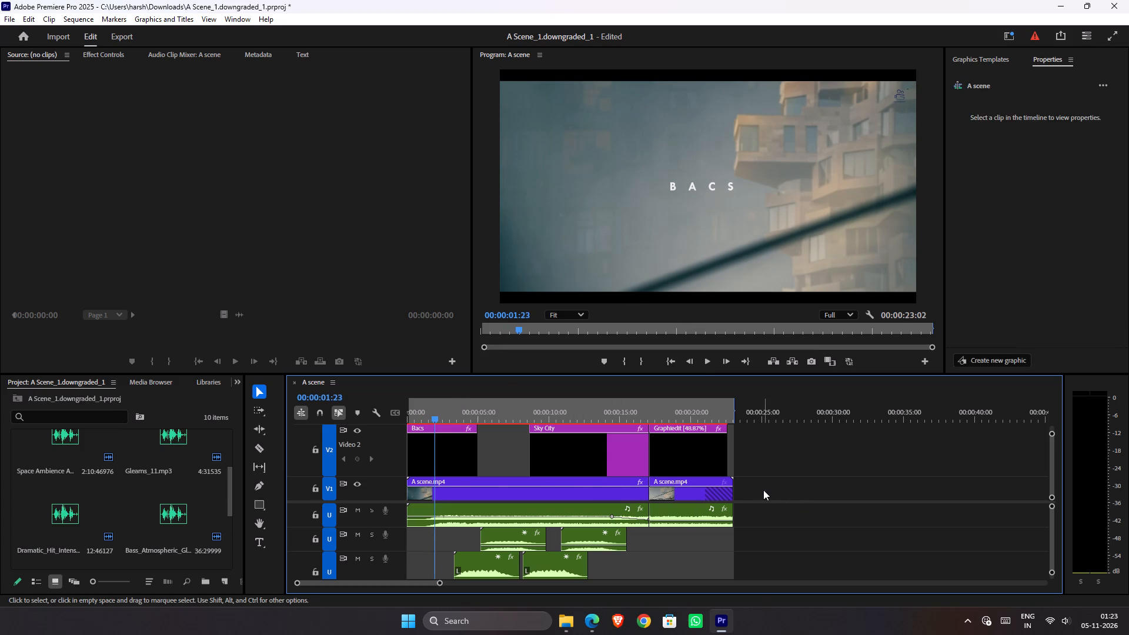
Switch to Microsoft Edge and close the Premiere Pro Downgrader, downgrade search and file conversion tips tabs.
key("alt+Tab")
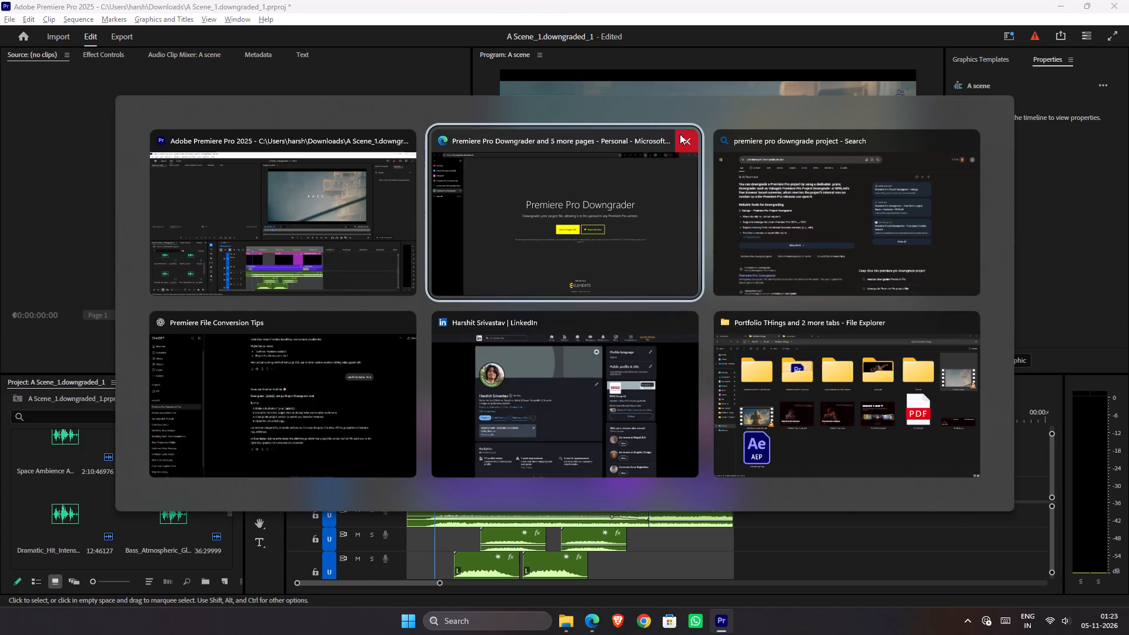
left_click(655, 194, "alt")
double_click(81, 163)
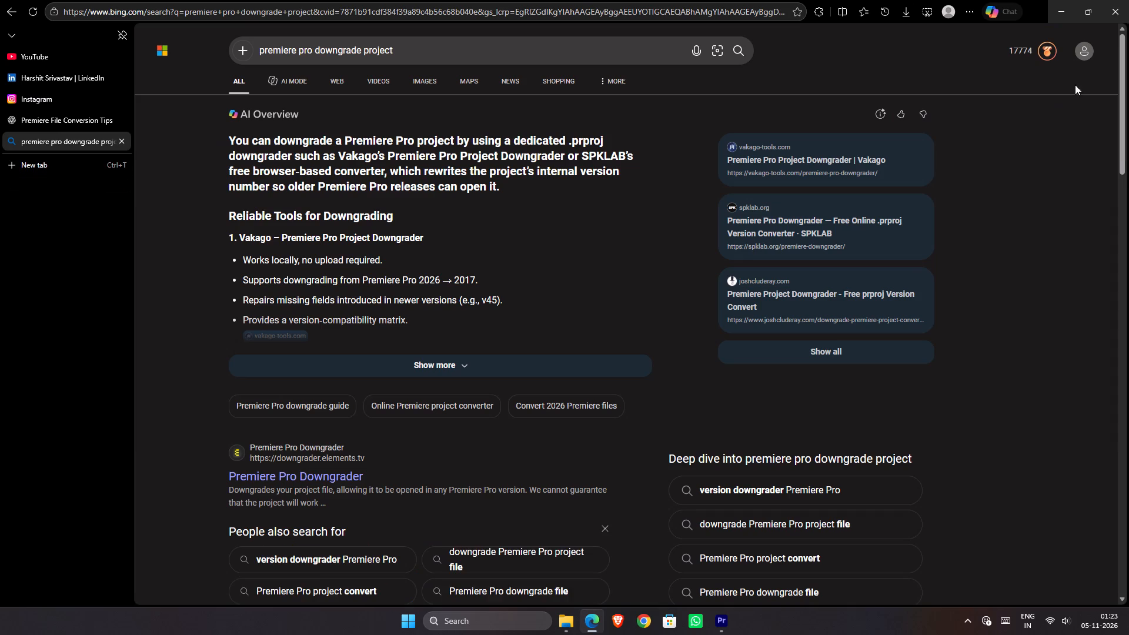
Claim the unclaimed Microsoft Rewards points and dismiss the claim notice.
left_click(1036, 51)
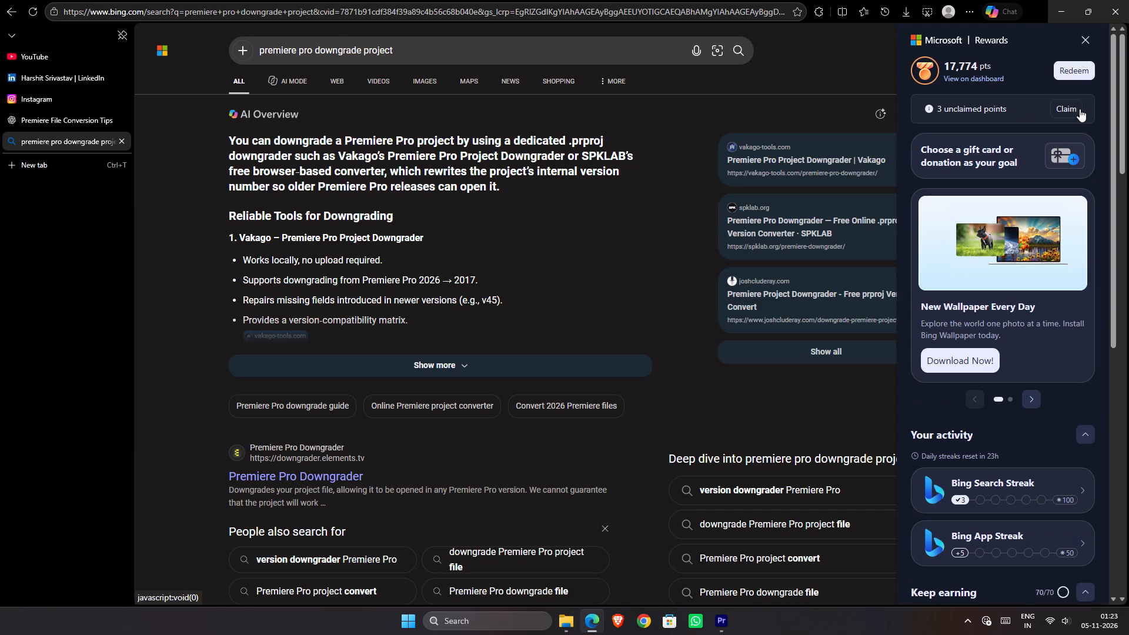
left_click(1080, 109)
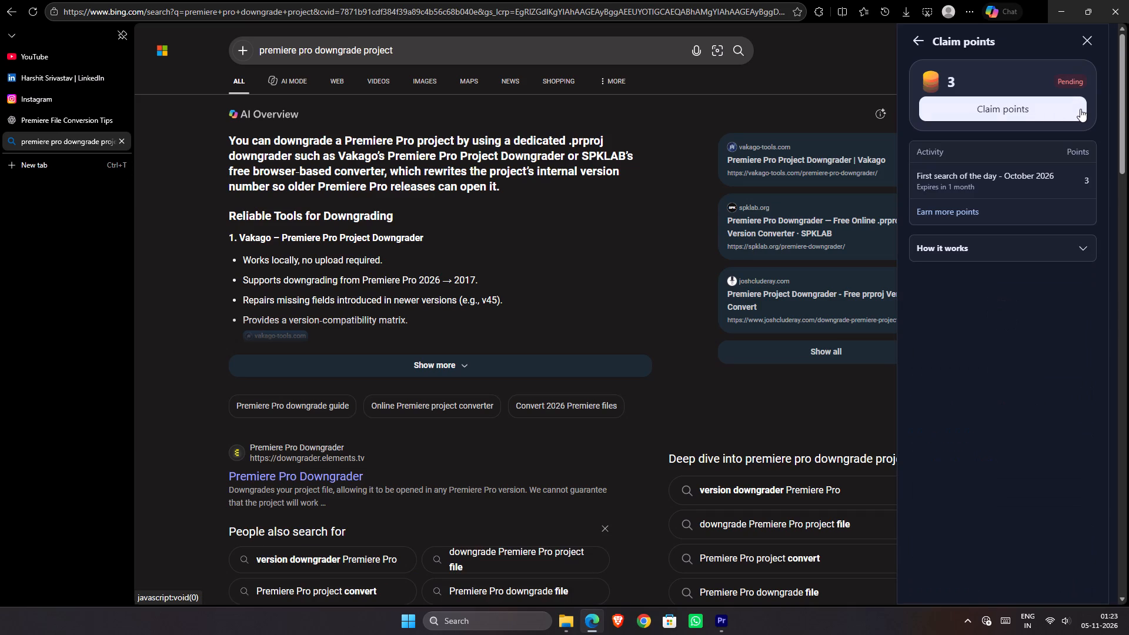
left_click(1067, 109)
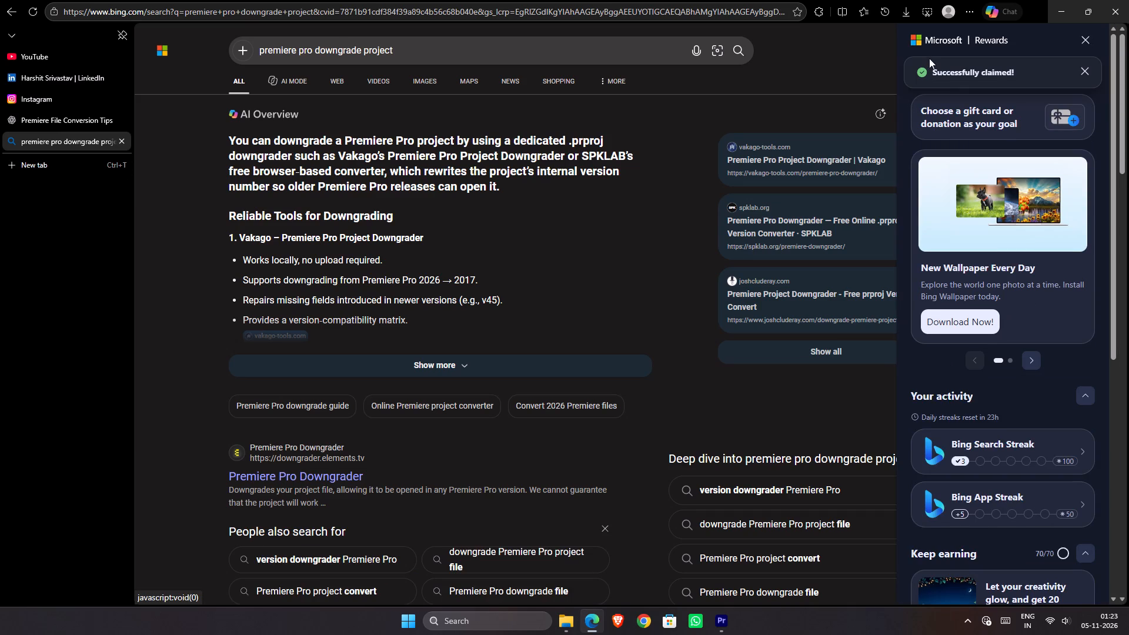
left_click(1082, 71)
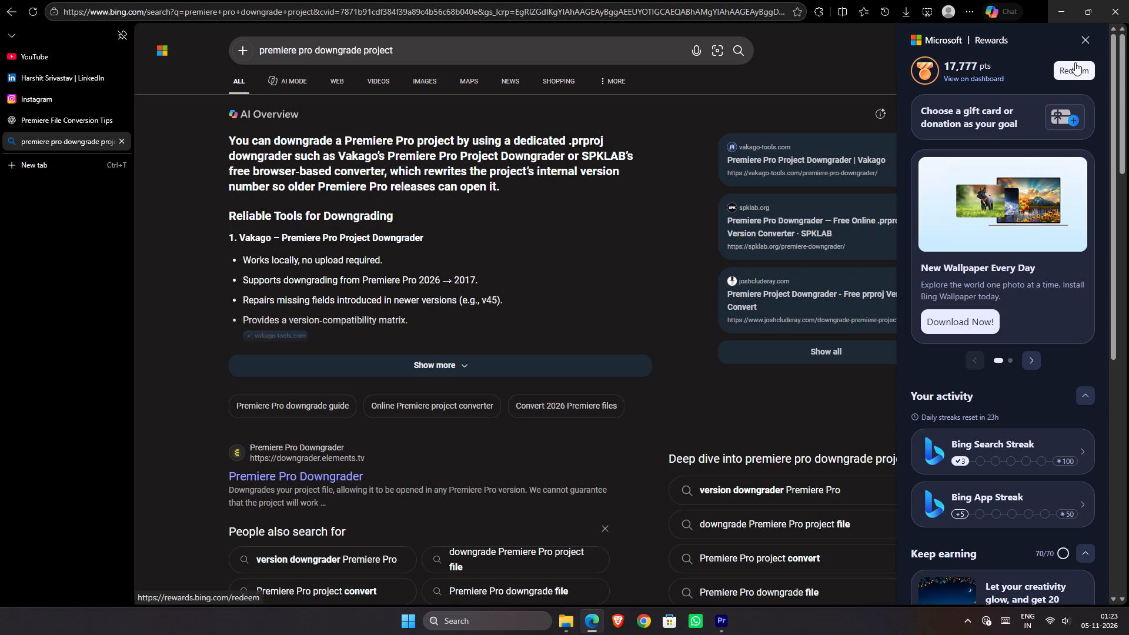
Open the Rewards redemption page and view the details of the Flipkart gift card.
left_click(1075, 62)
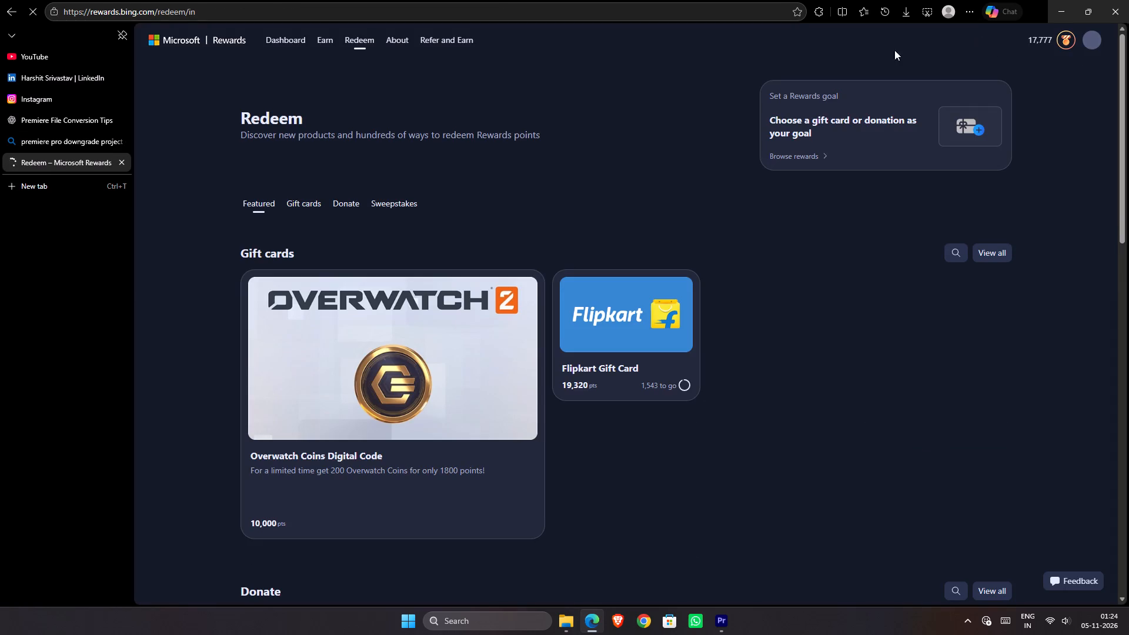
left_click(633, 292)
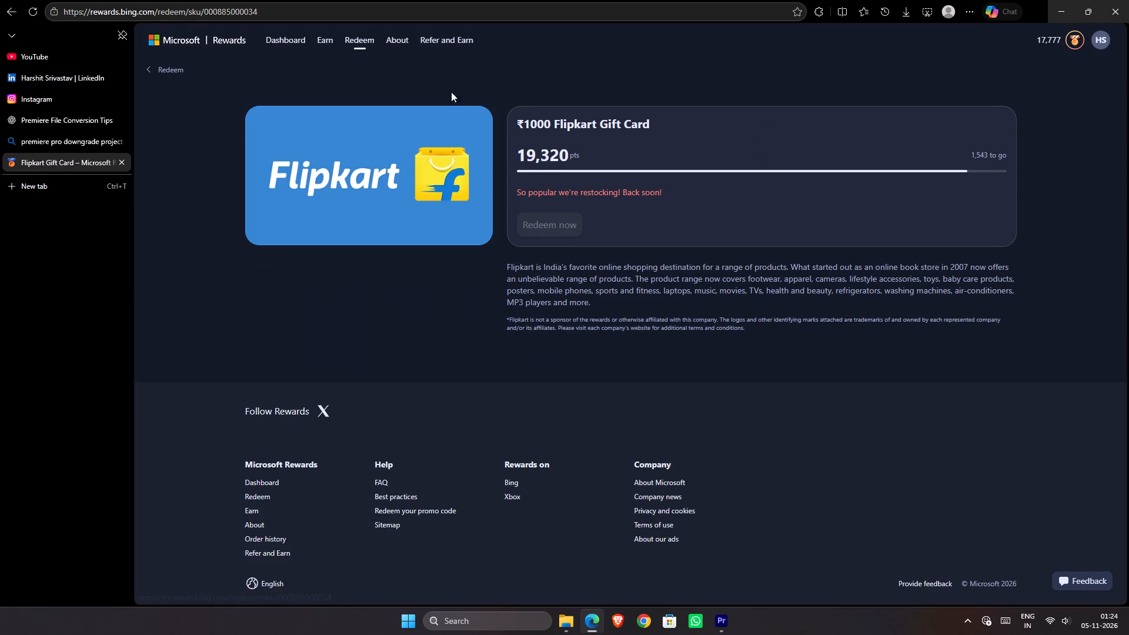
Close the Flipkart Gift Card, premiere pro downgrade project search and Premiere File Conversion Tips tabs.
double_click(47, 166)
double_click(52, 141)
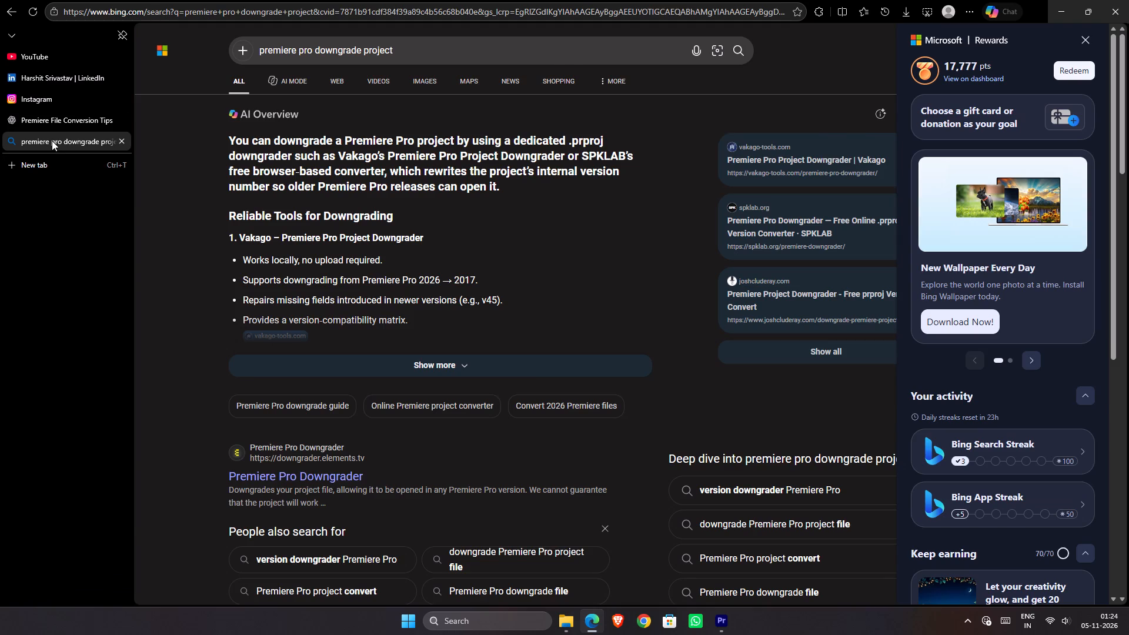
left_click(55, 120)
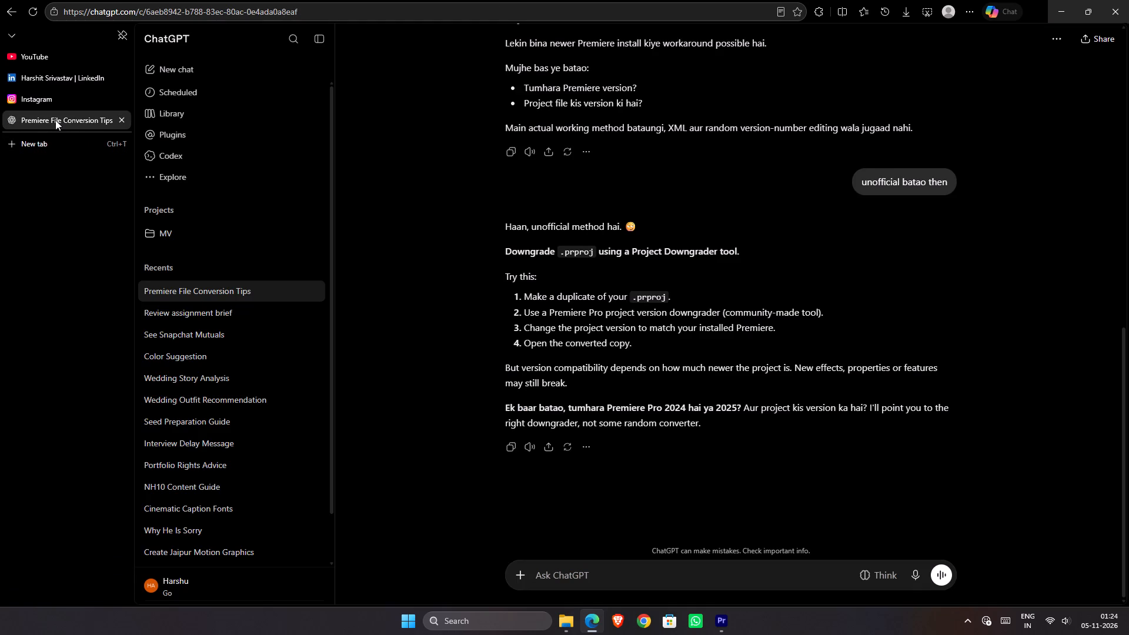
left_click(55, 120)
left_click(55, 120)
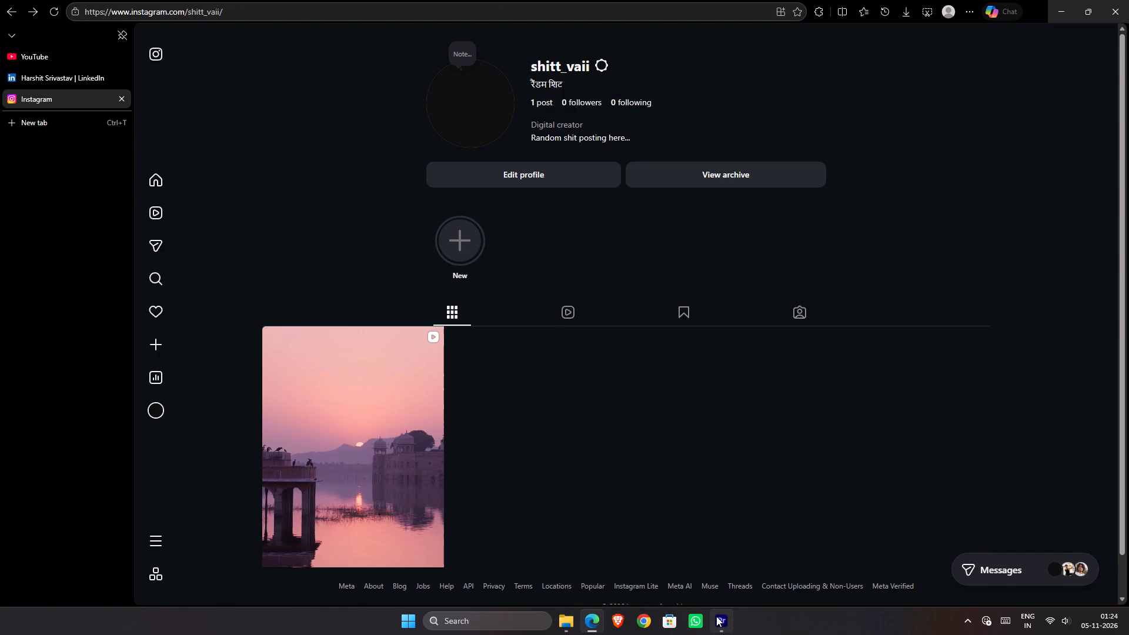
Switch to Premiere Pro and move all title clips on V2 and V3 to higher tracks, keeping their timing and clearing V2.
left_click(716, 616)
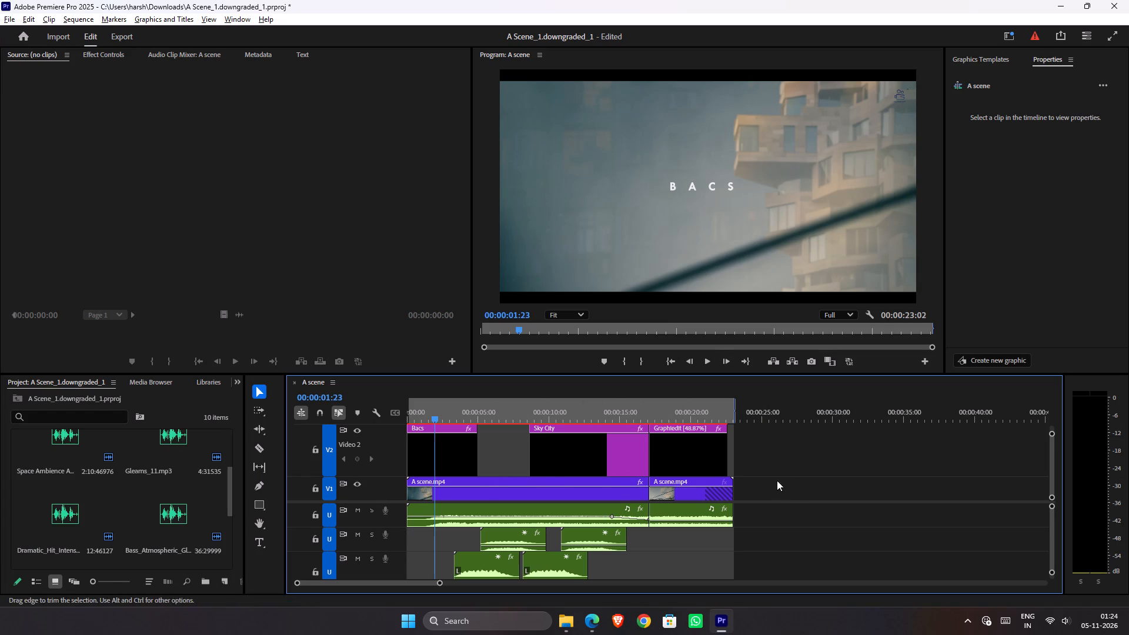
scroll(604, 489, "up", 1, "ctrl")
scroll(603, 489, "down", 1, "ctrl")
scroll(603, 489, "up", 8, "ctrl")
scroll(603, 485, "down", 3, "ctrl")
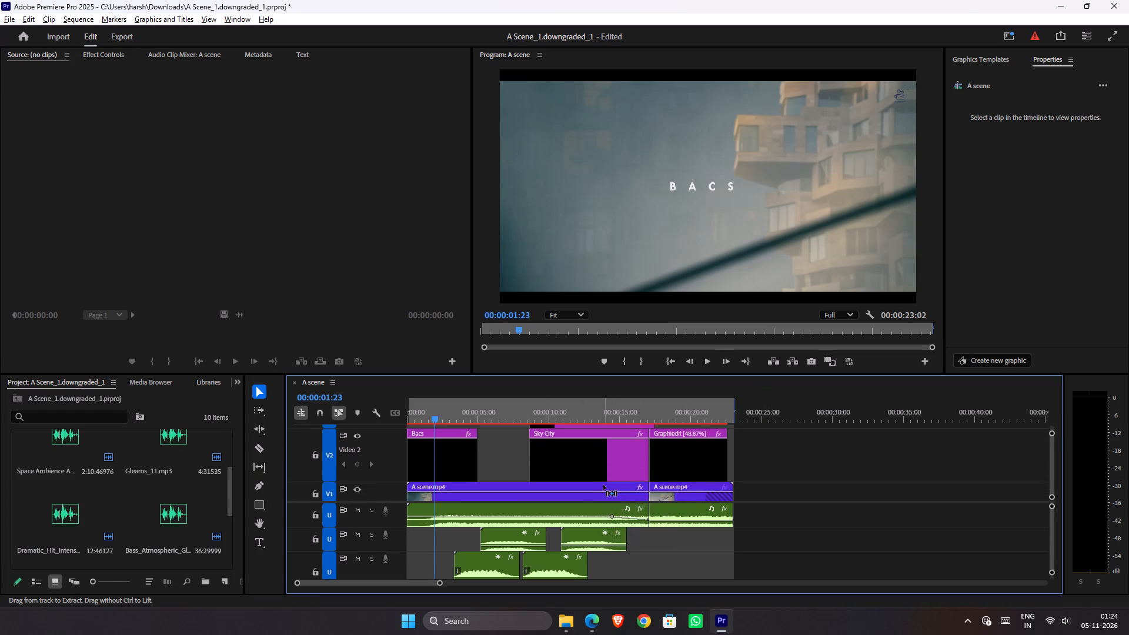
scroll(603, 482, "up", 3, "ctrl")
scroll(604, 477, "down", 7, "ctrl")
scroll(604, 477, "up", 7, "ctrl")
scroll(604, 477, "down", 8, "ctrl")
scroll(606, 477, "up", 1, "ctrl")
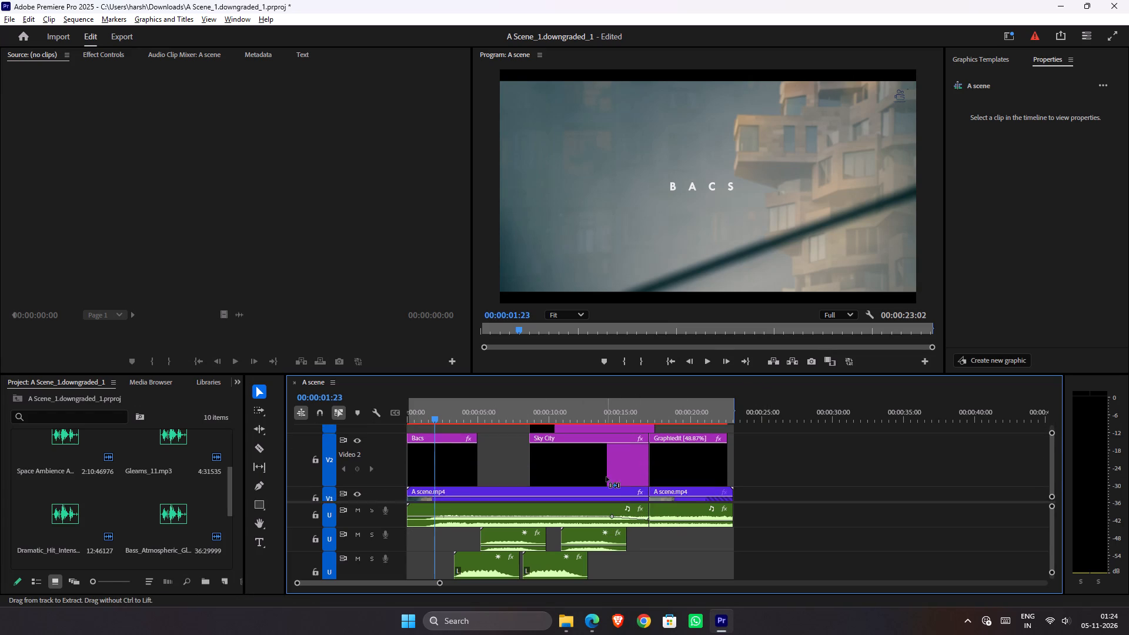
scroll(606, 477, "down", 1, "ctrl")
left_click_drag(794, 450, 505, 433)
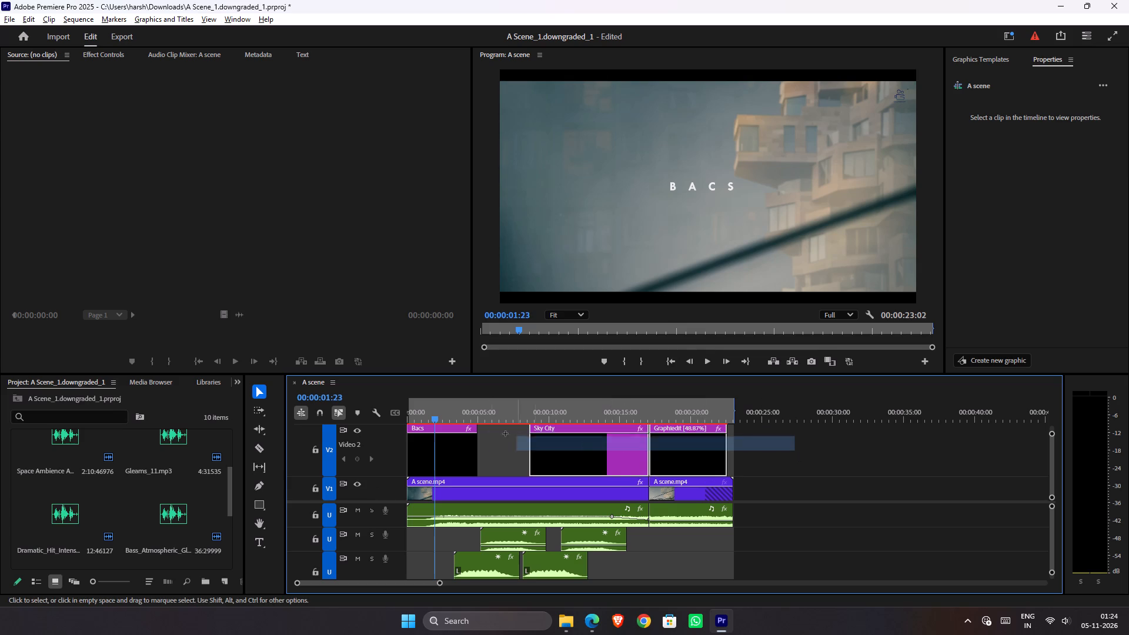
left_click_drag(505, 433, 345, 289)
scroll(415, 434, "up", 3, "ctrl")
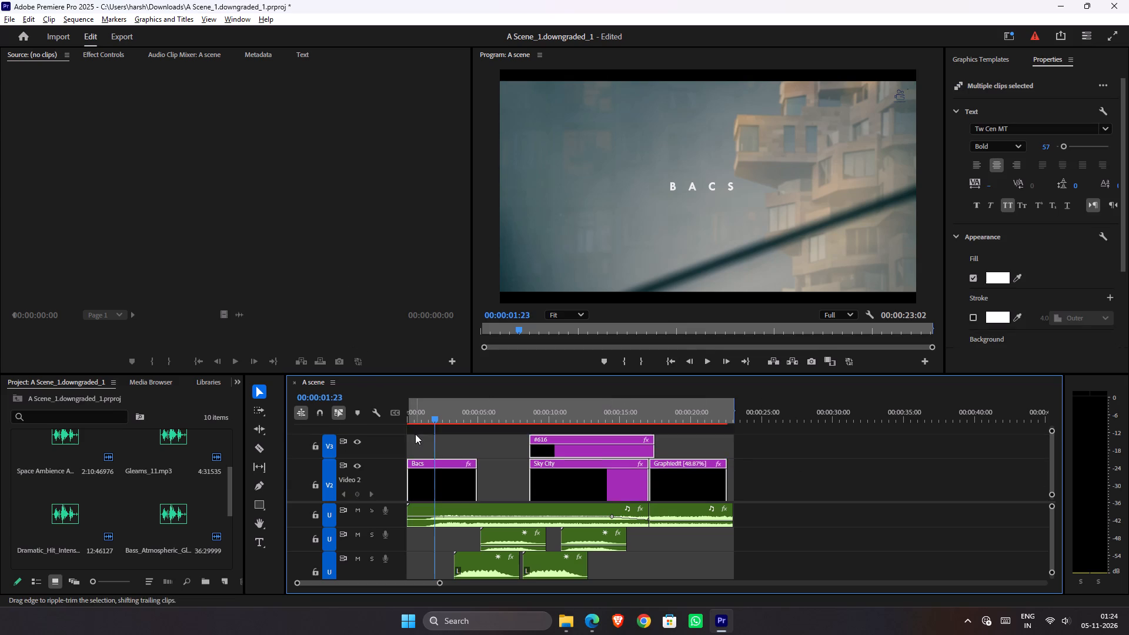
scroll(415, 434, "up", 1, "ctrl")
scroll(415, 434, "down", 1, "ctrl")
scroll(415, 434, "up", 4, "ctrl")
left_click_drag(456, 484, 457, 454)
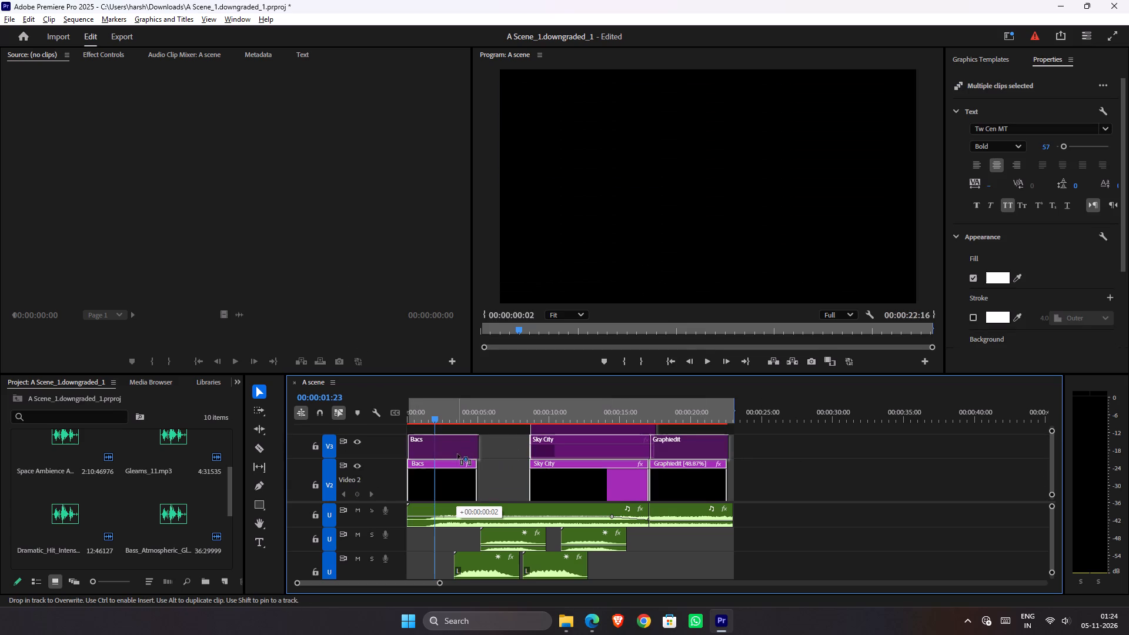
left_click_drag(457, 454, 436, 433)
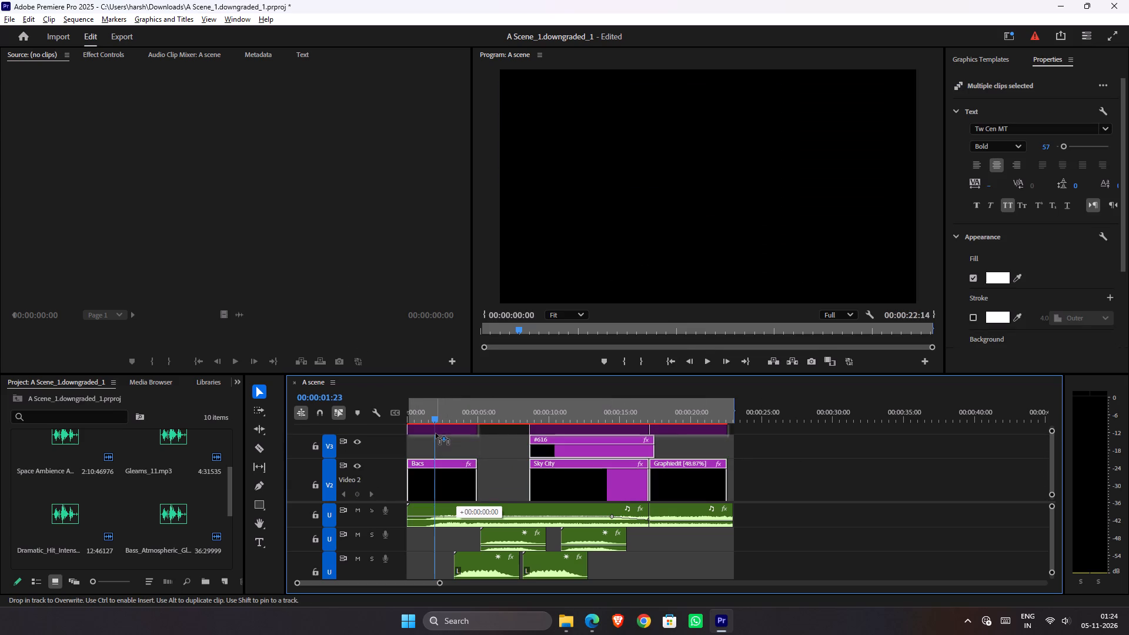
left_click_drag(436, 433, 436, 439)
left_click(466, 460)
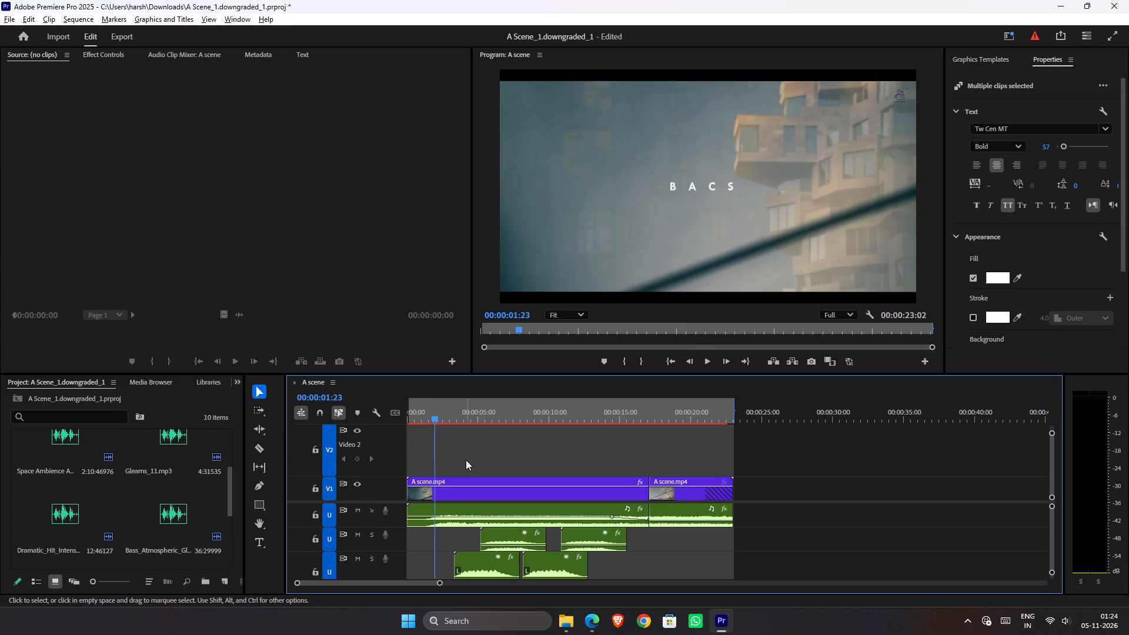
Switch to the File Explorer window showing the Portfolio THings folder.
key("alt+Tab")
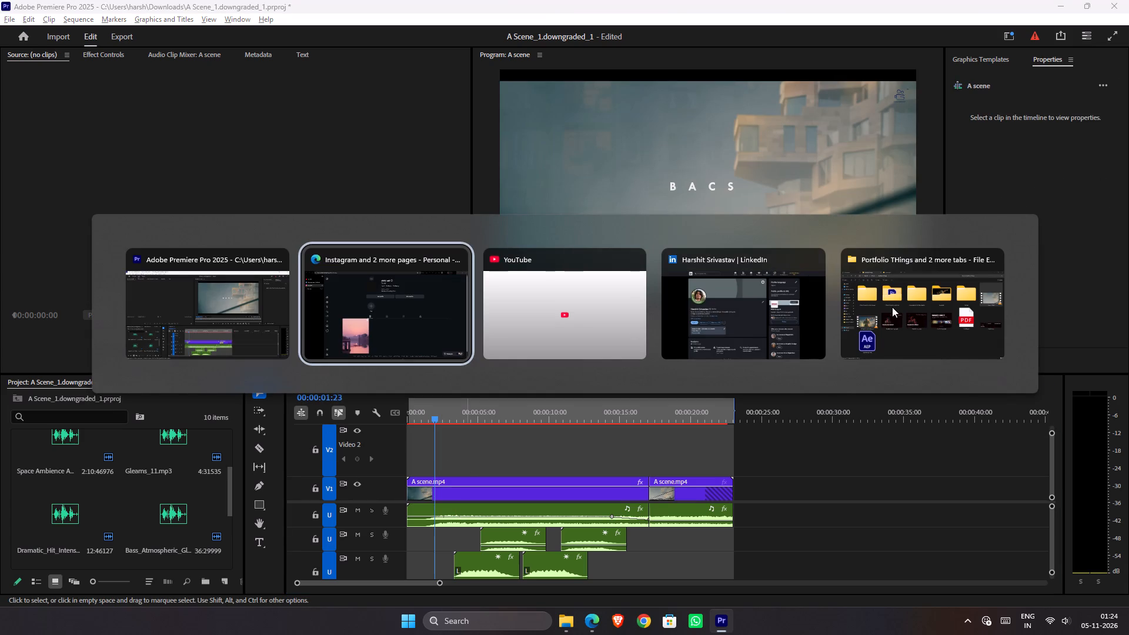
Bring A scene_02.mp4 from the Portfolio THings folder into the Premiere sequence on track V2, starting at 00:00:00:00.
left_click(892, 307, "alt")
left_click_drag(1031, 191, 813, 278)
key("alt+Tab")
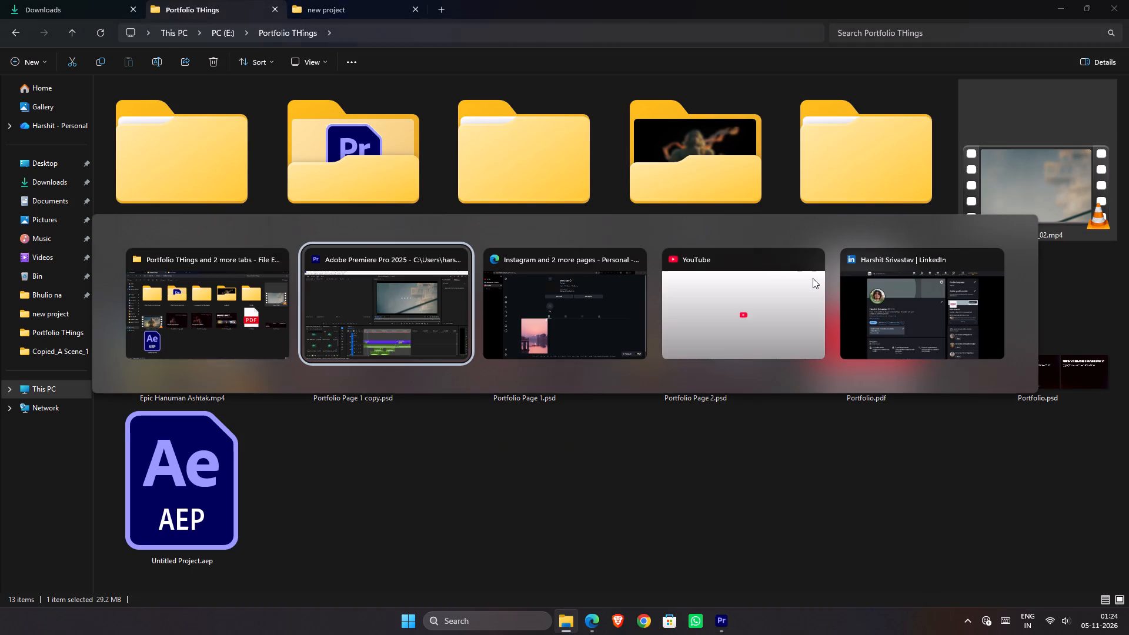
left_click_drag(813, 278, 405, 456)
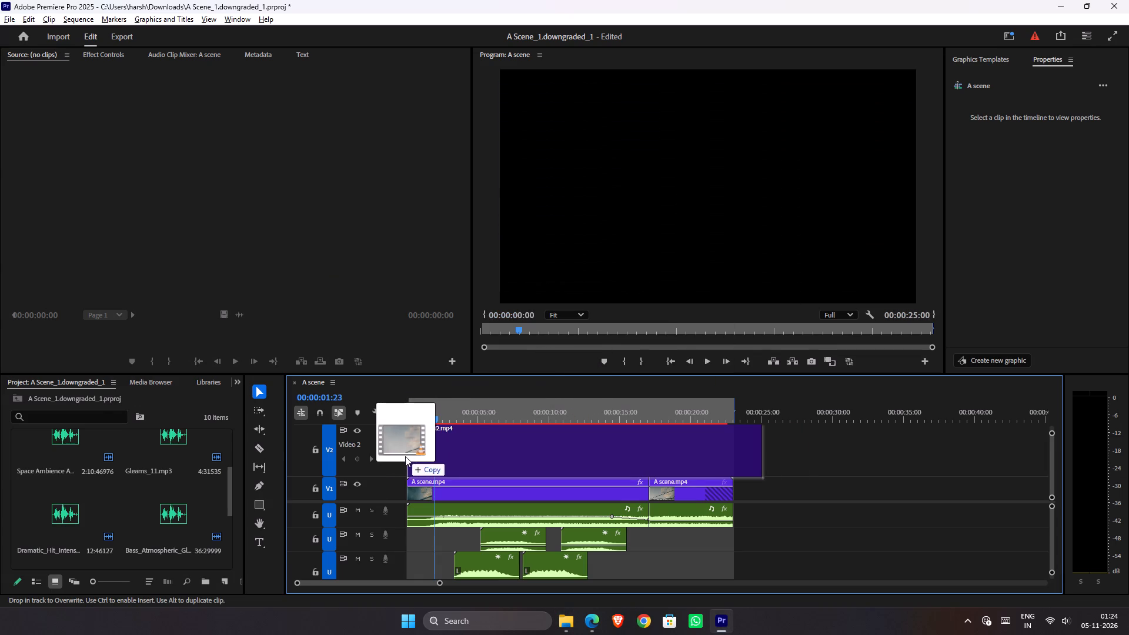
left_click_drag(405, 456, 385, 459)
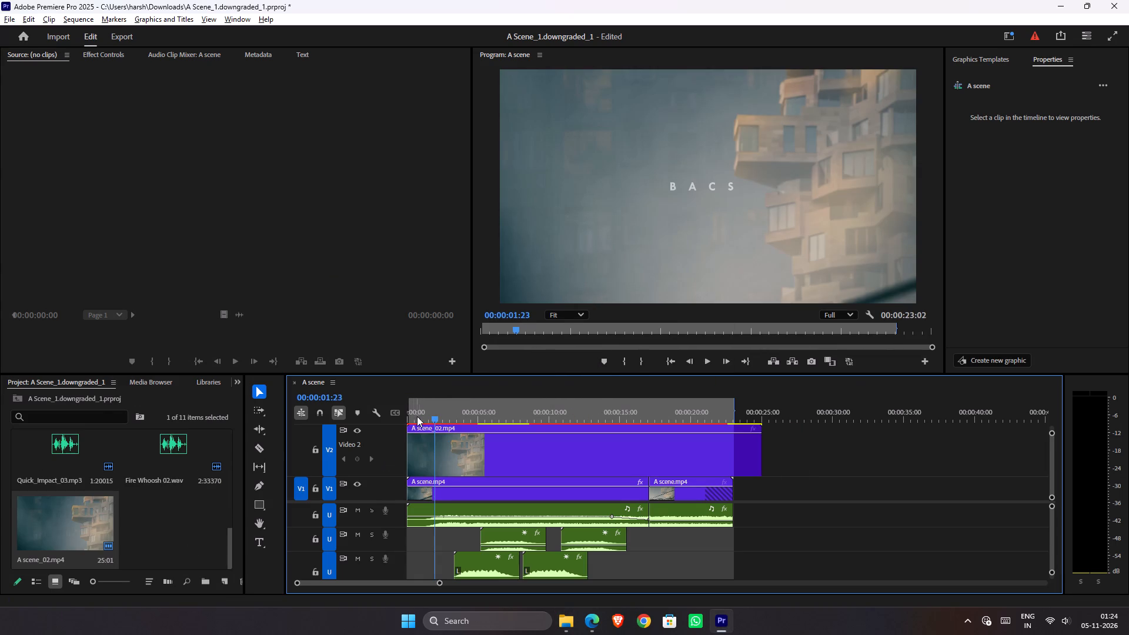
Play the sequence from the start and compare the V2 footage with V1 around the cut at 00:00:17:02.
left_click_drag(419, 415, 383, 426)
key("space")
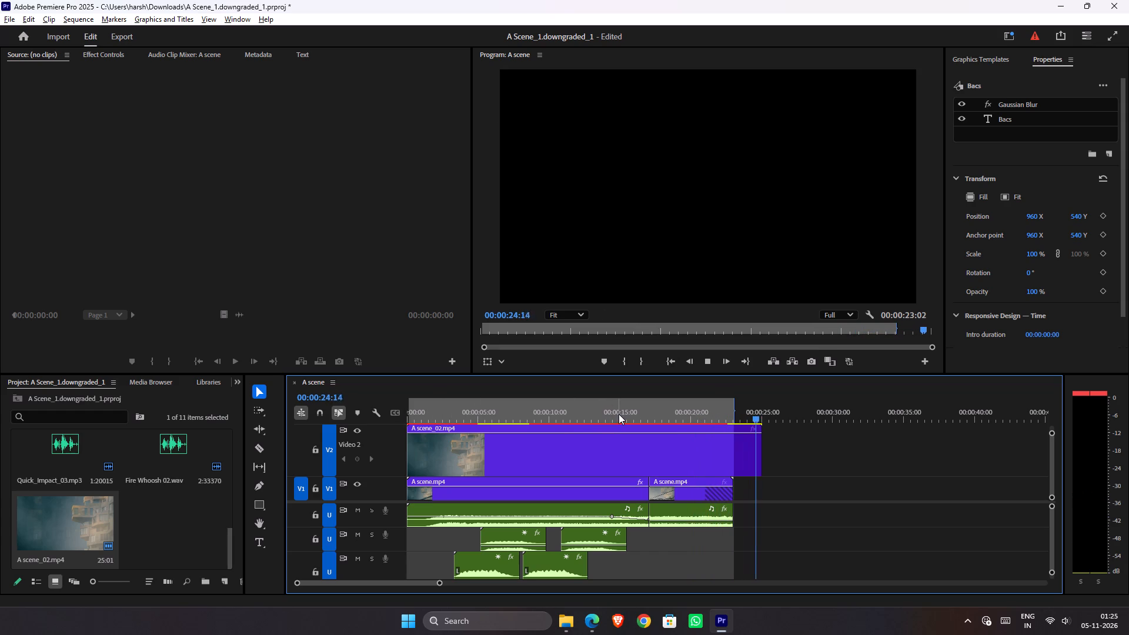
left_click_drag(619, 414, 667, 437)
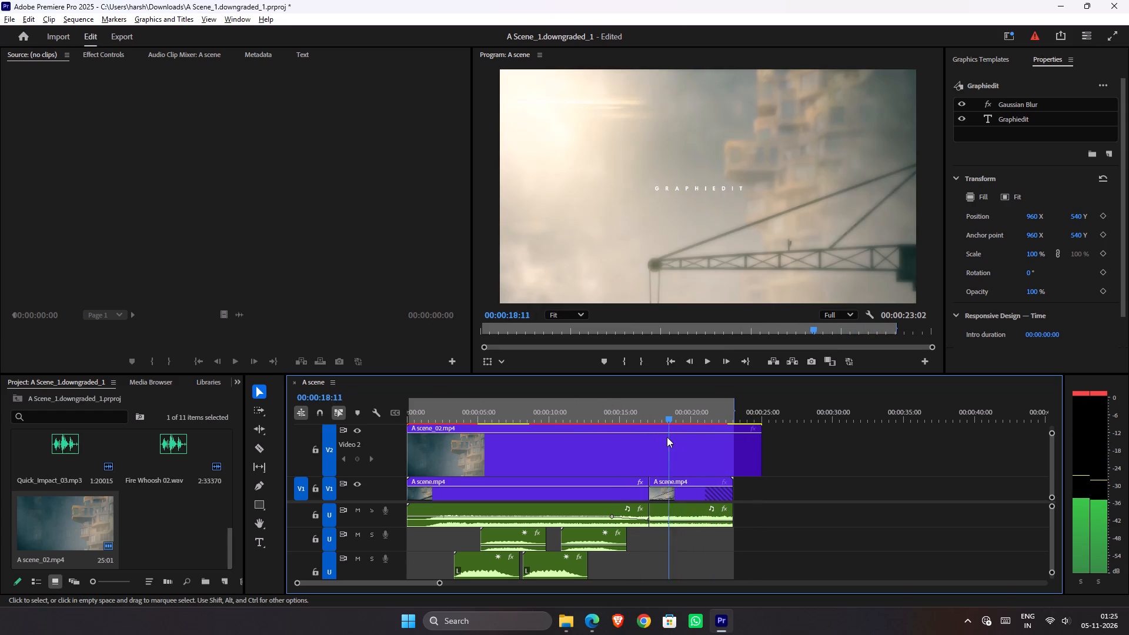
left_click_drag(667, 437, 651, 439)
left_click(358, 430)
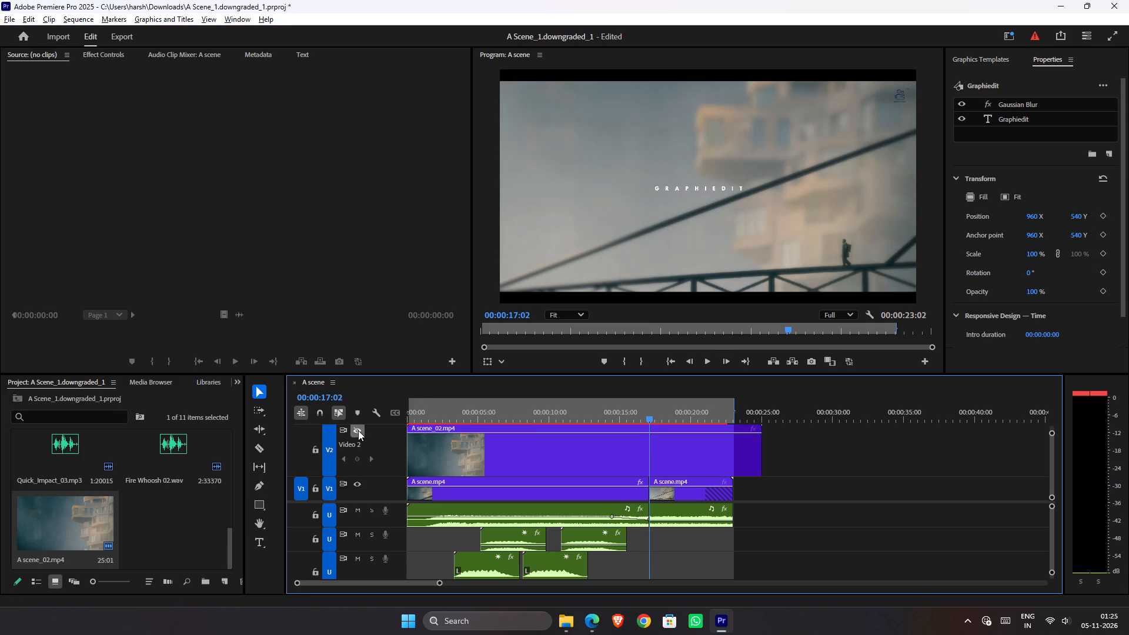
left_click(358, 430)
left_click(358, 430)
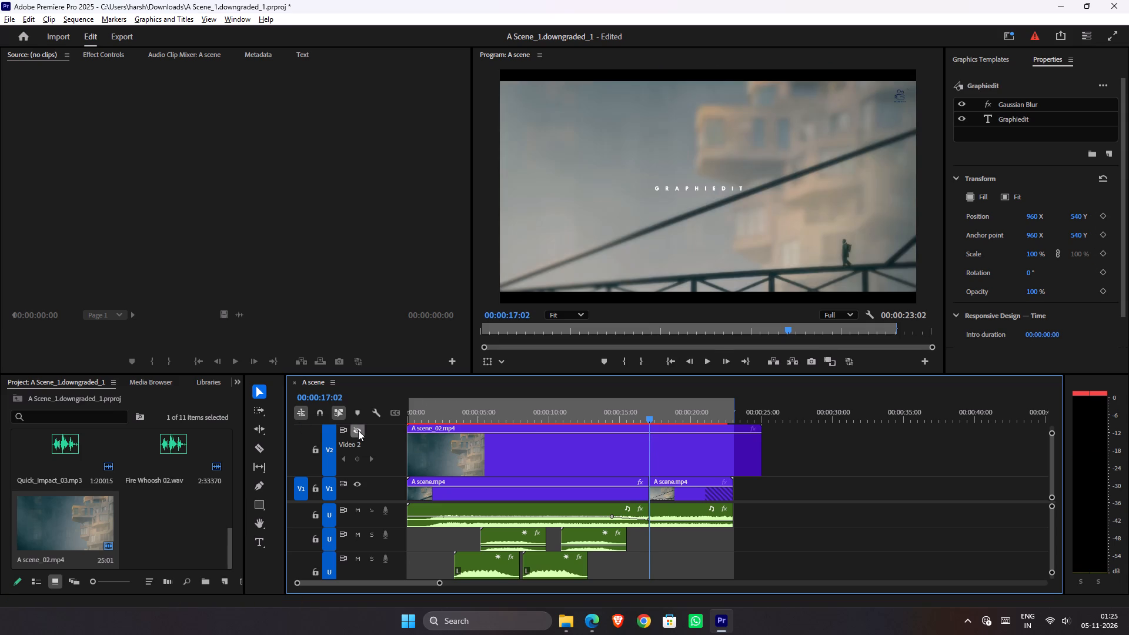
left_click(358, 430)
Split the A scene_02.mp4 clip on V2 at 00:00:17:02, in line with the cut on V1.
left_click_drag(644, 418, 647, 422)
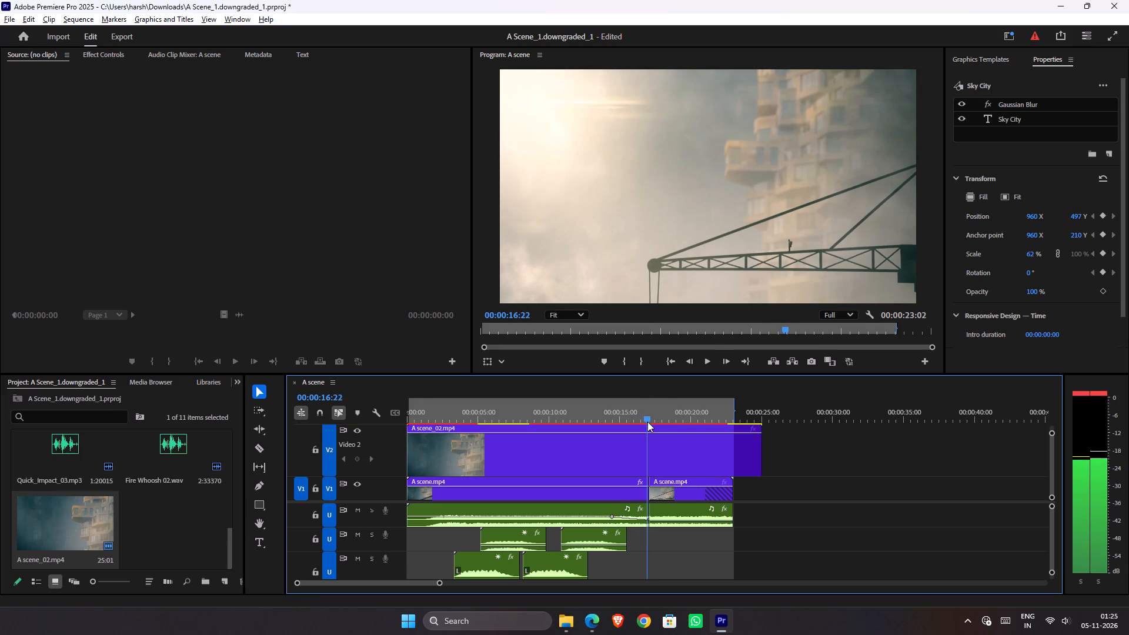
left_click_drag(647, 422, 649, 432)
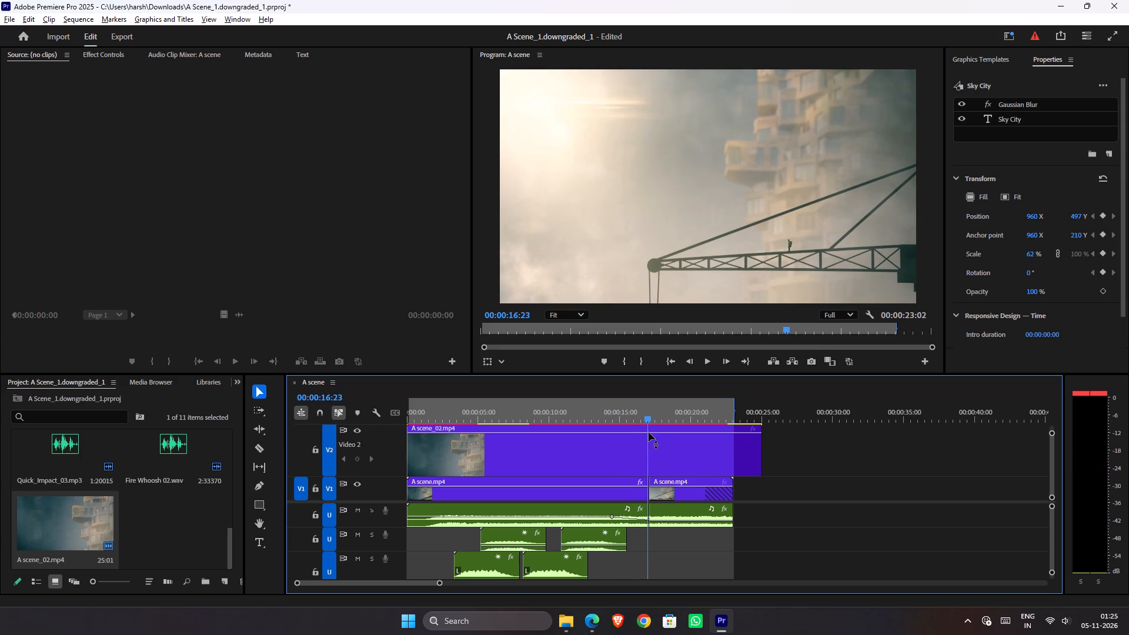
key("Down")
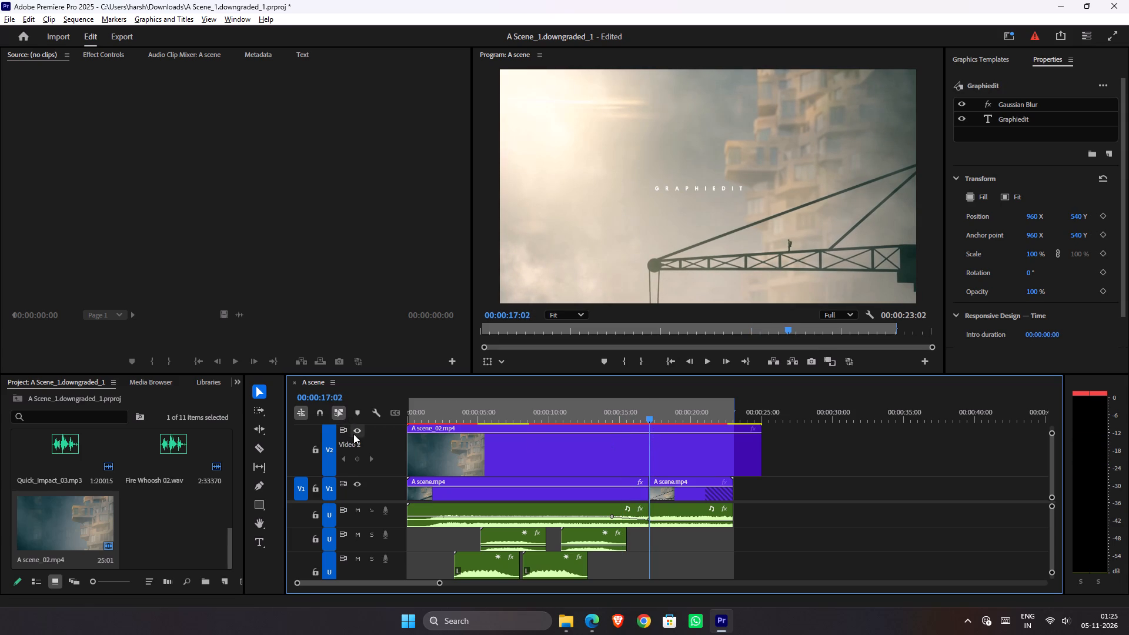
left_click(676, 457)
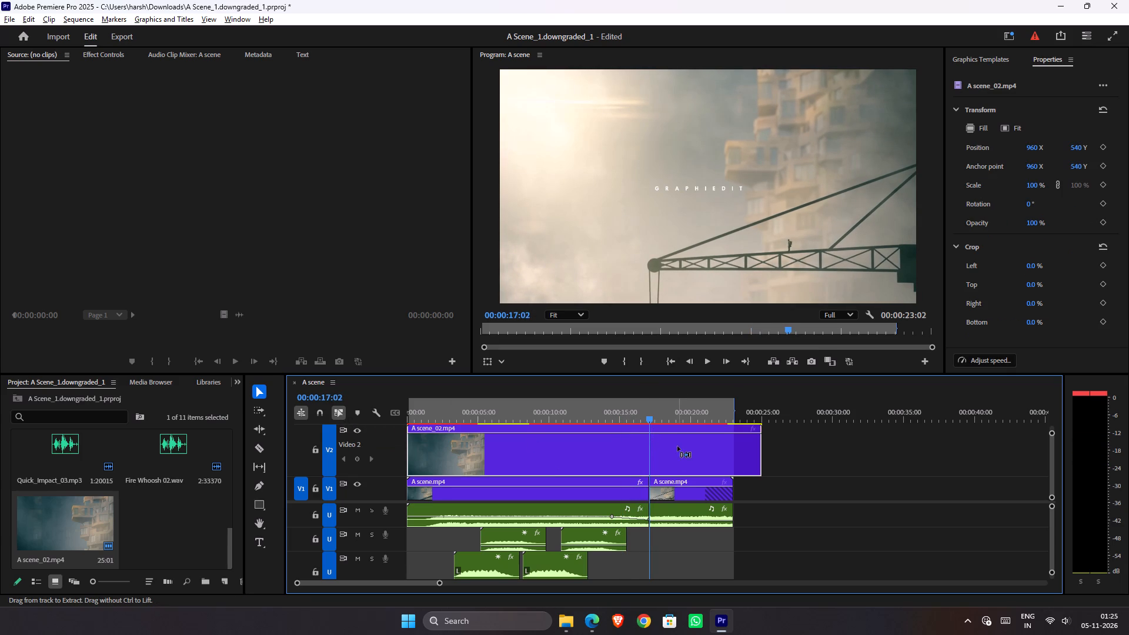
key("ctrl+k")
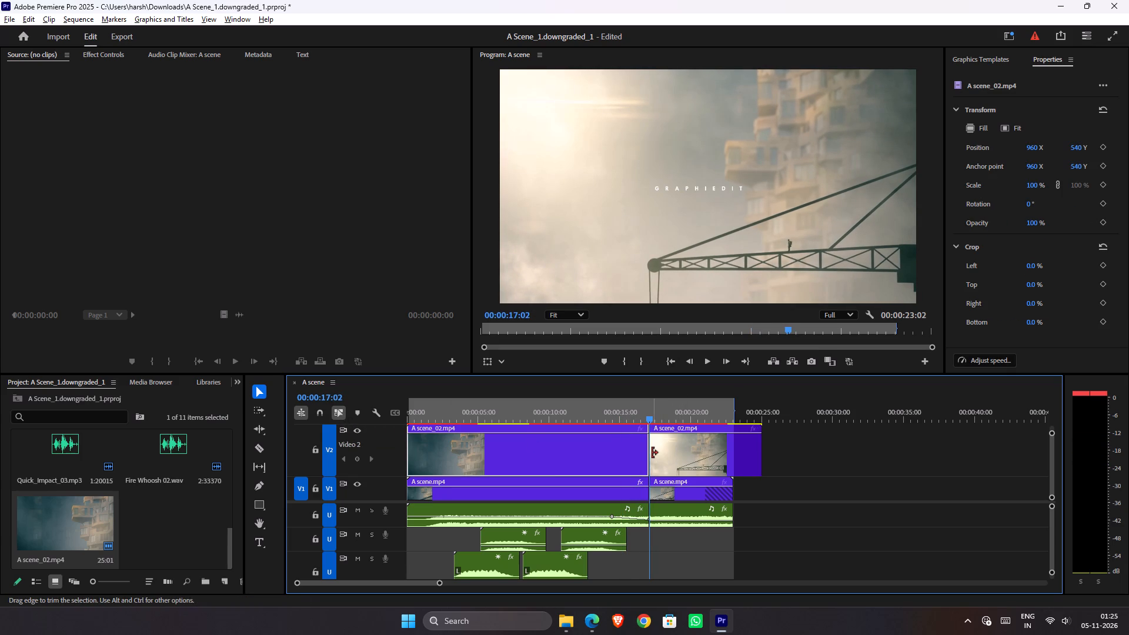
Trim the start of the second A scene_02.mp4 clip on V2 and shift it earlier so it ends at 00:00:23:02, level with V1.
left_click_drag(652, 452, 674, 453)
left_click_drag(707, 454, 689, 454)
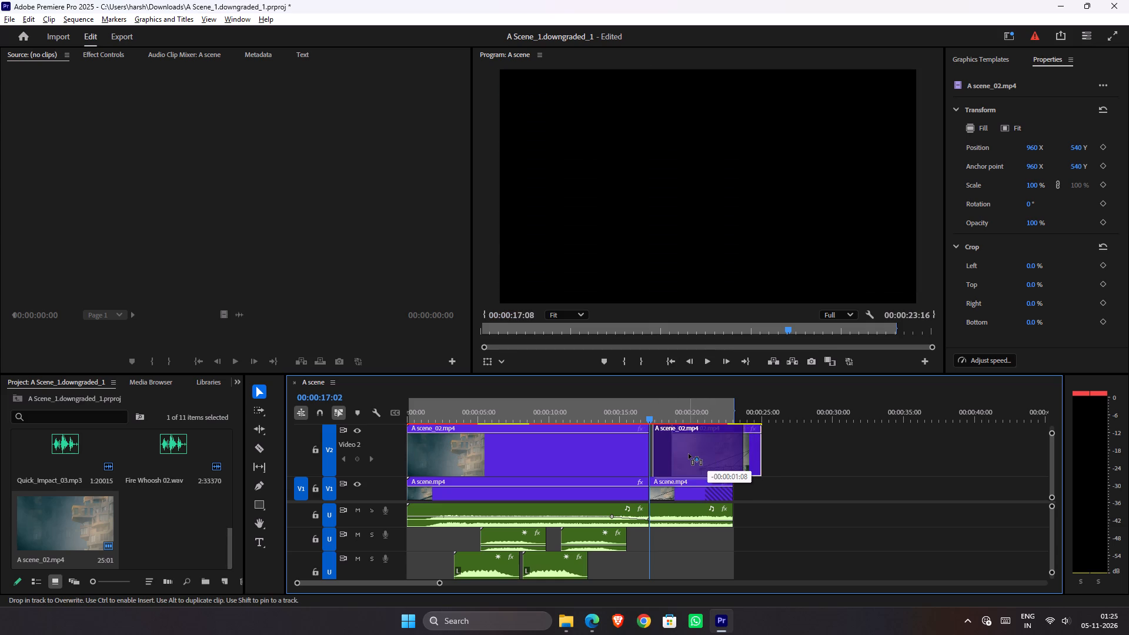
left_click_drag(689, 454, 690, 454)
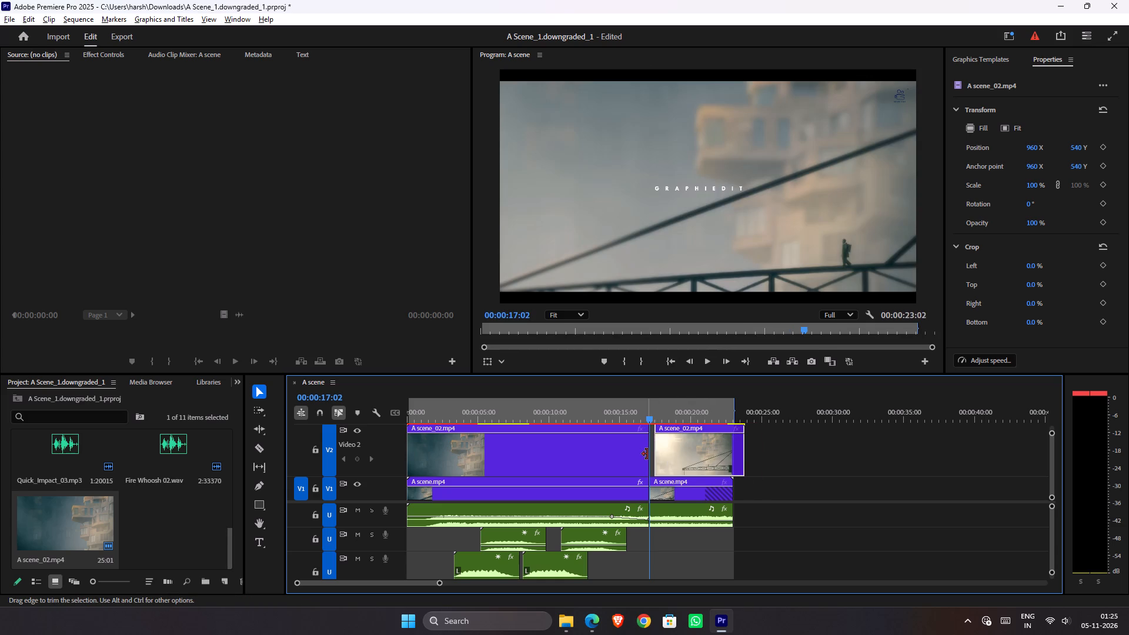
left_click_drag(647, 454, 621, 456)
left_click_drag(694, 451, 669, 451)
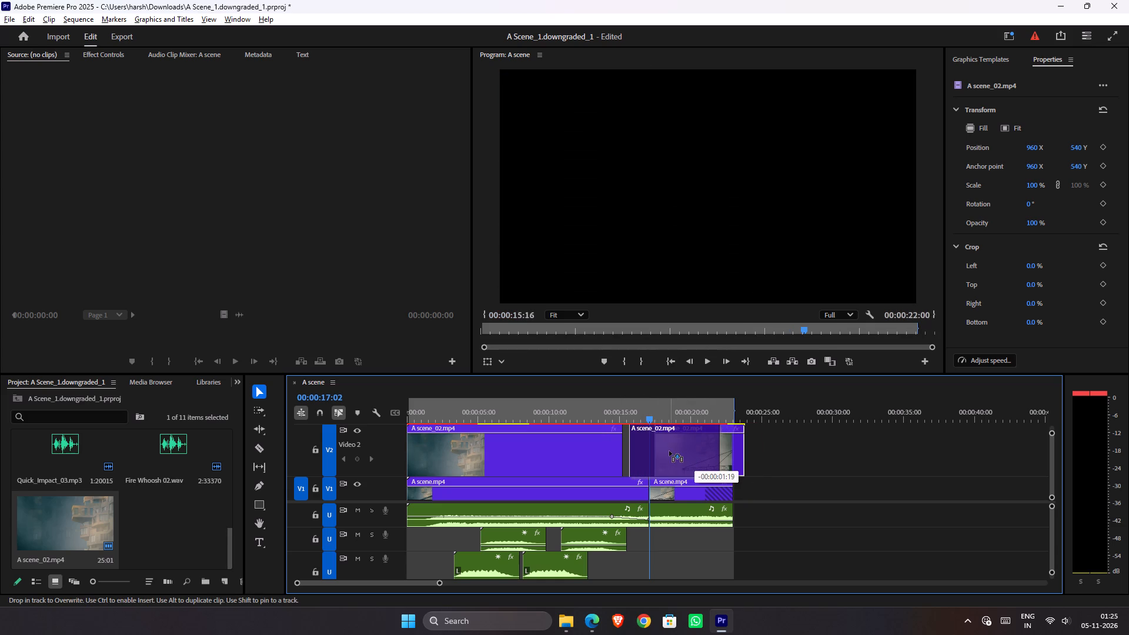
left_click_drag(669, 451, 682, 451)
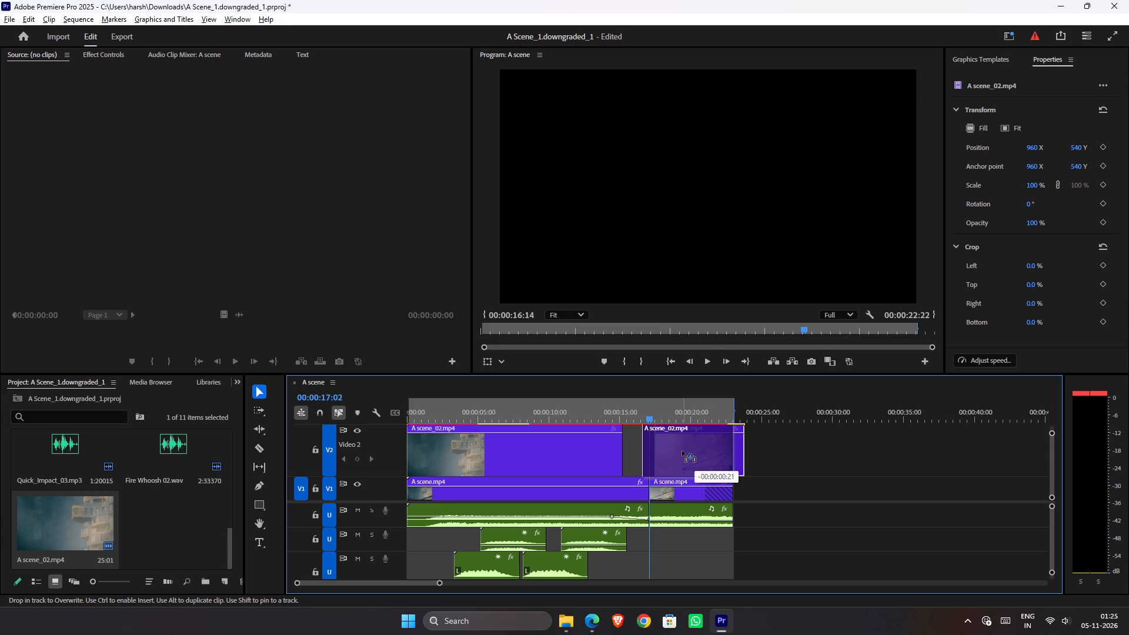
left_click_drag(682, 451, 682, 450)
With timeline snapping on, trim both A scene_02.mp4 clips on V2 to meet at 00:00:17:02, closing the gap.
key("s")
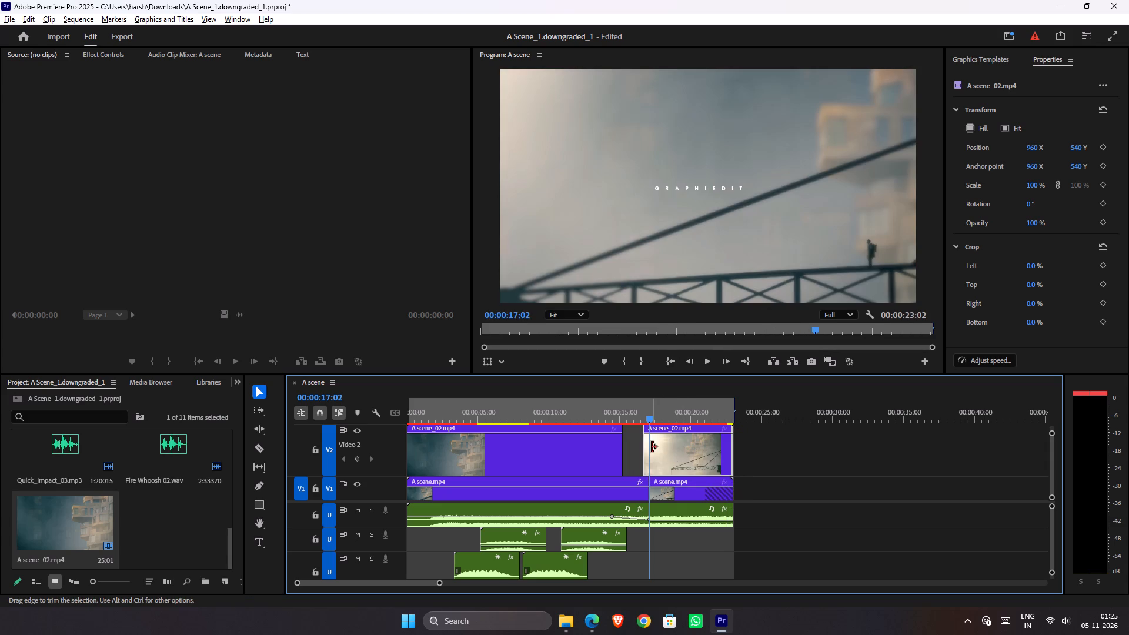
left_click_drag(645, 444, 652, 444)
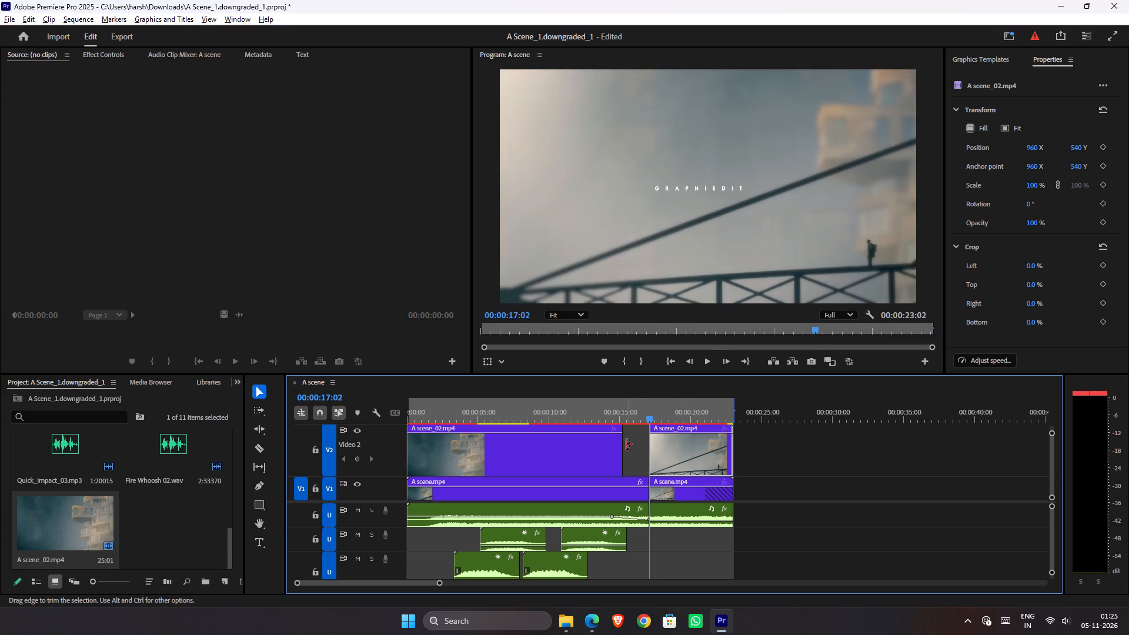
left_click_drag(621, 444, 652, 444)
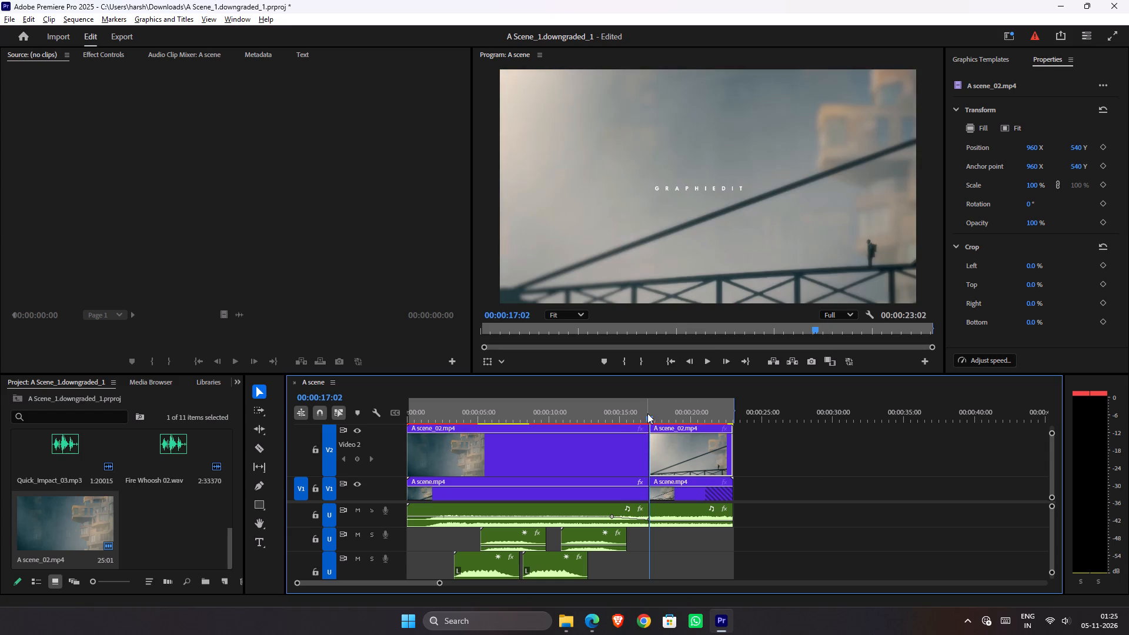
Play the sequence from just before the V2 cut and again from the start to review the replacement footage.
left_click_drag(648, 412, 618, 410)
key("space")
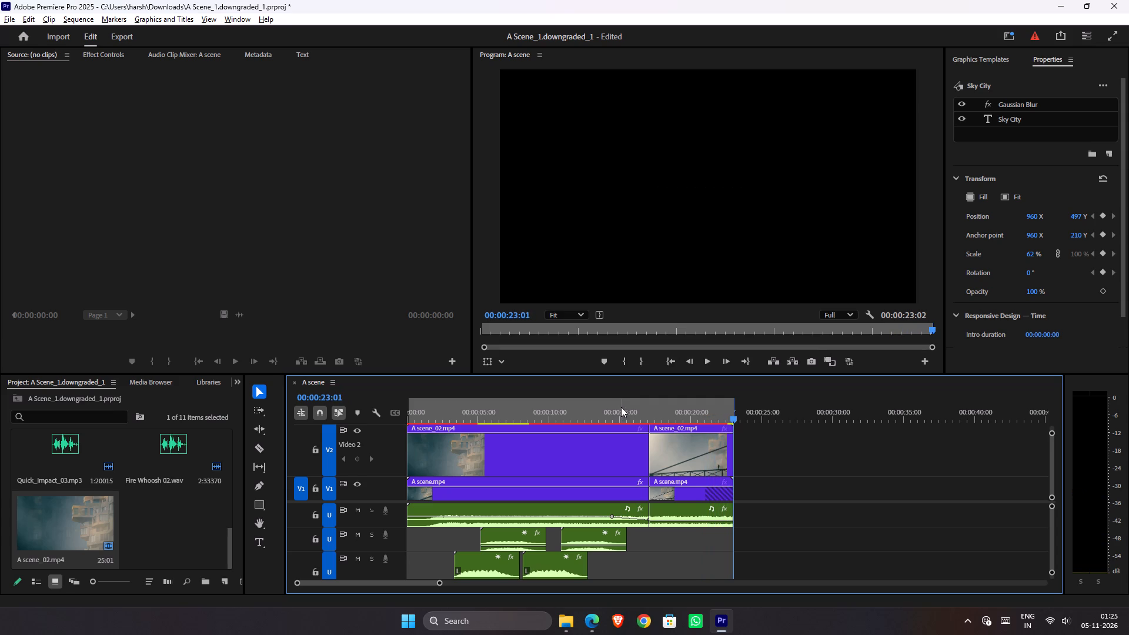
left_click_drag(621, 407, 285, 420)
key("space")
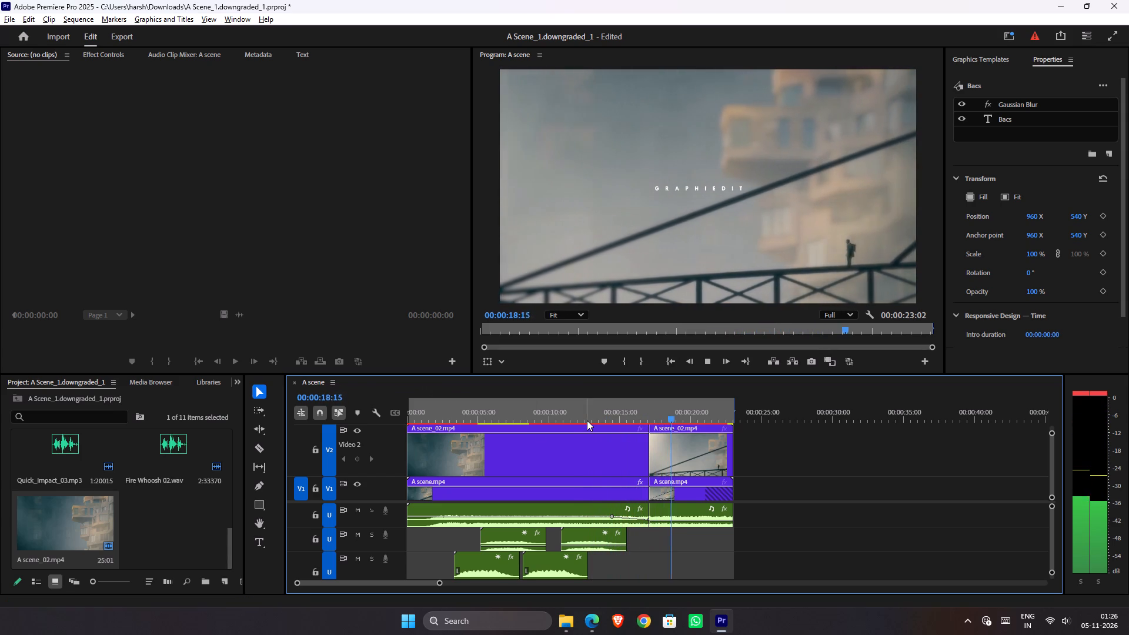
left_click(594, 417)
key("space")
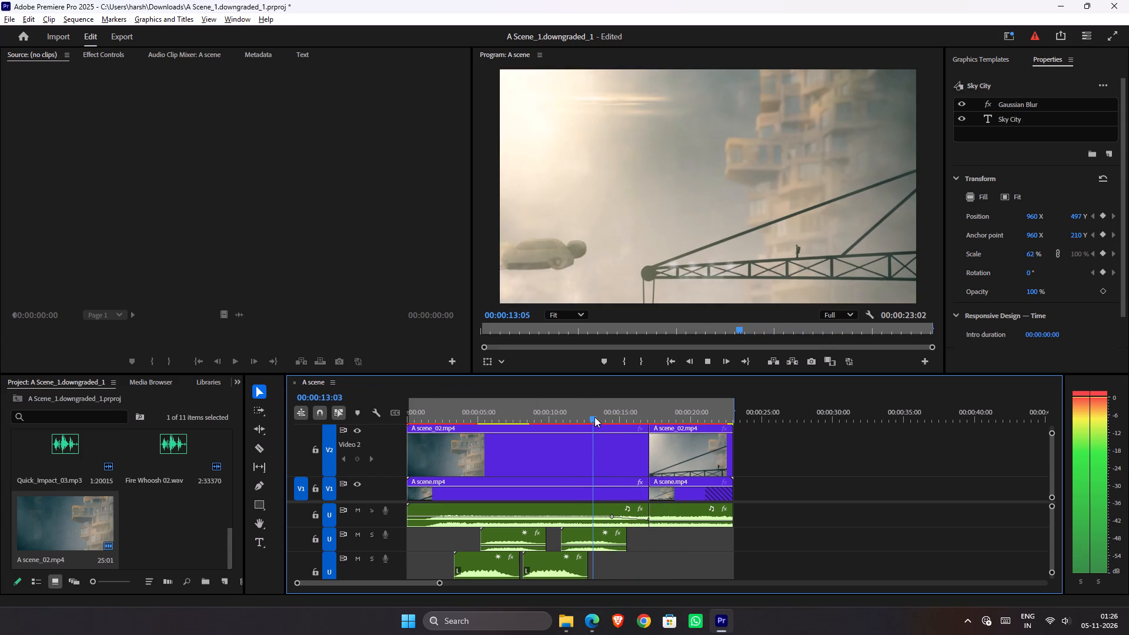
left_click(594, 417)
key("space")
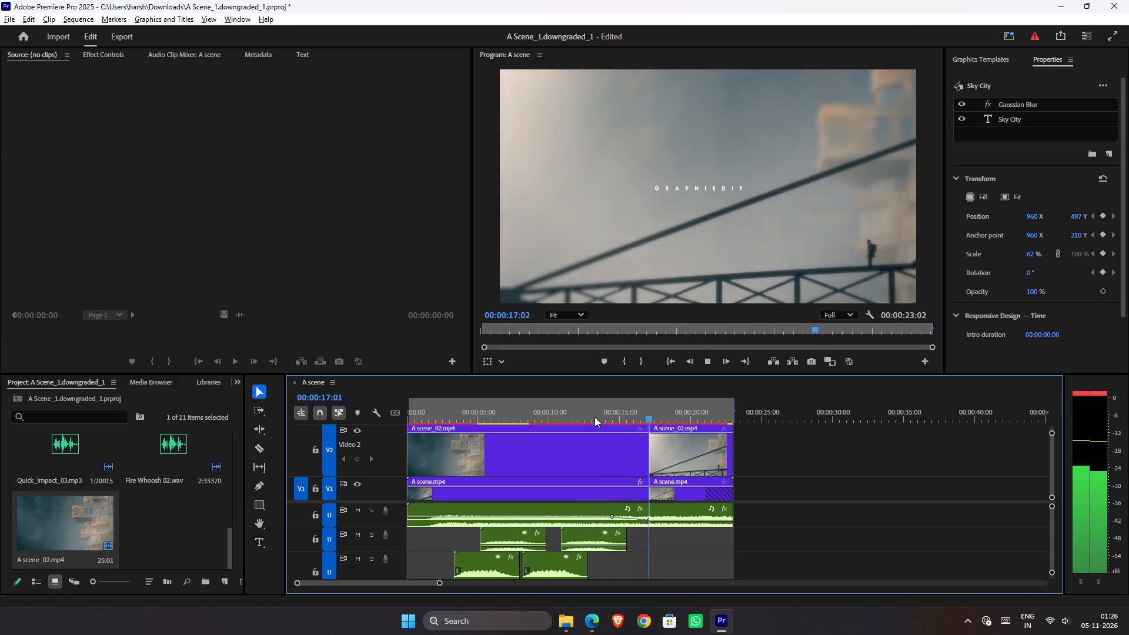
left_click_drag(594, 417, 372, 483)
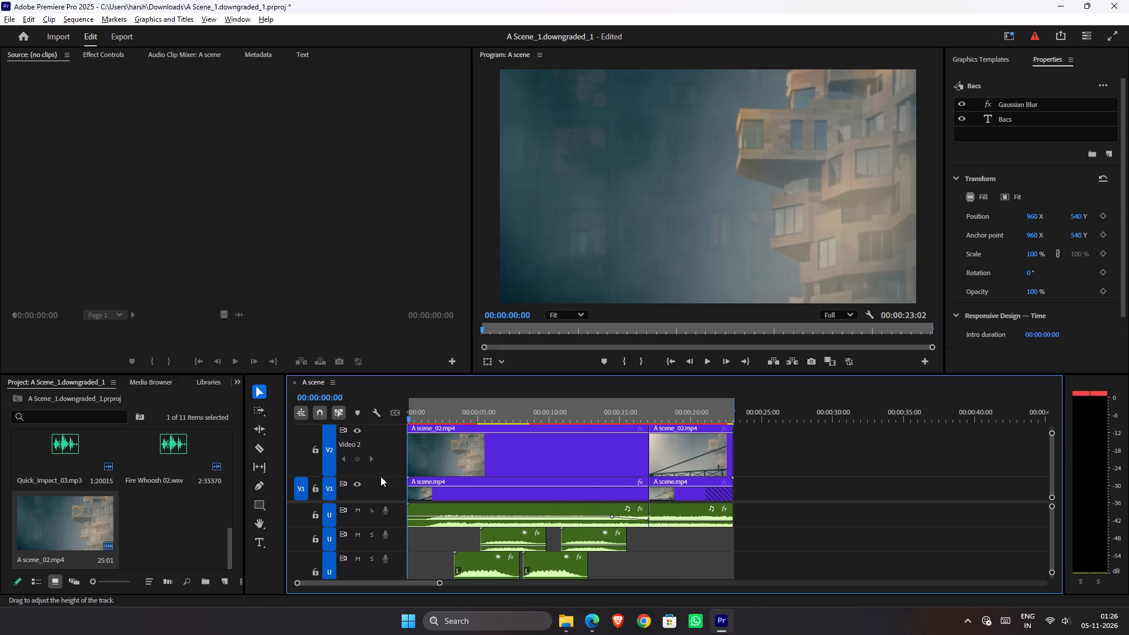
scroll(528, 494, "up", 6, "ctrl")
key("space")
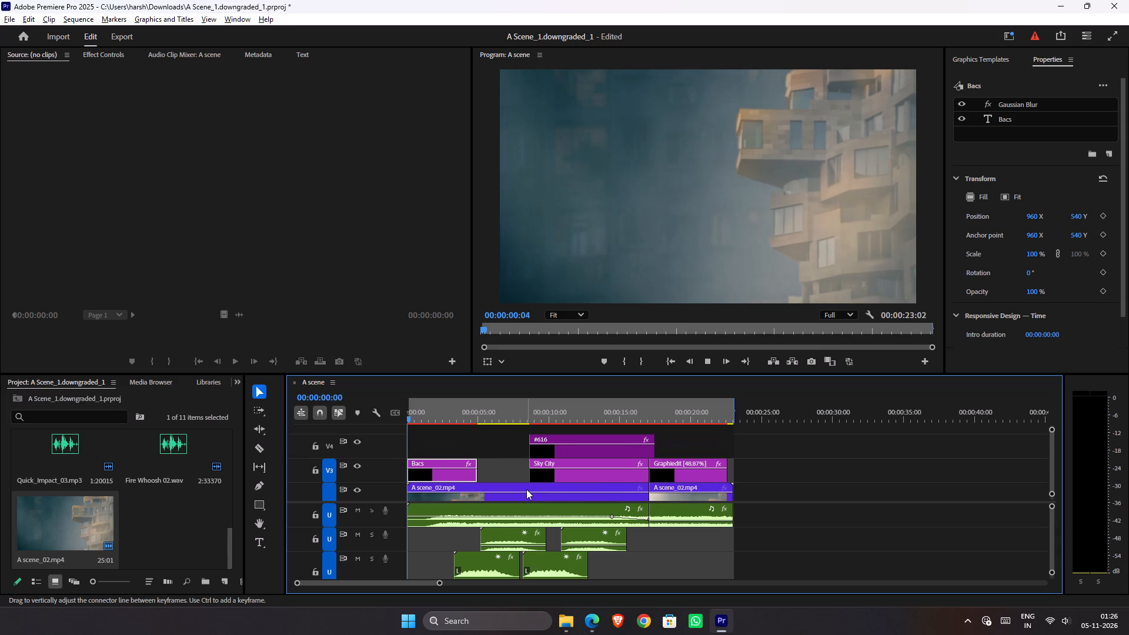
key("space")
Inspect the effects on the first A scene.mp4 clip on V1, including Time Remapping and uni.Camera Shake.
scroll(527, 486, "down", 4, "ctrl")
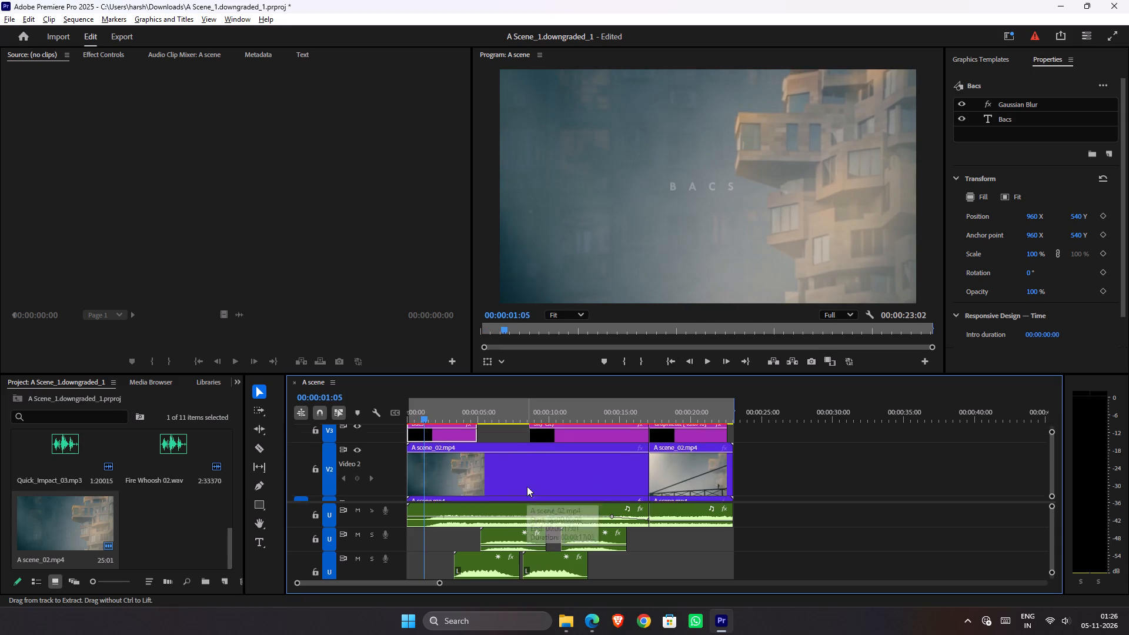
scroll(527, 486, "down", 4, "ctrl")
scroll(527, 486, "up", 1, "ctrl")
scroll(528, 486, "down", 2, "ctrl")
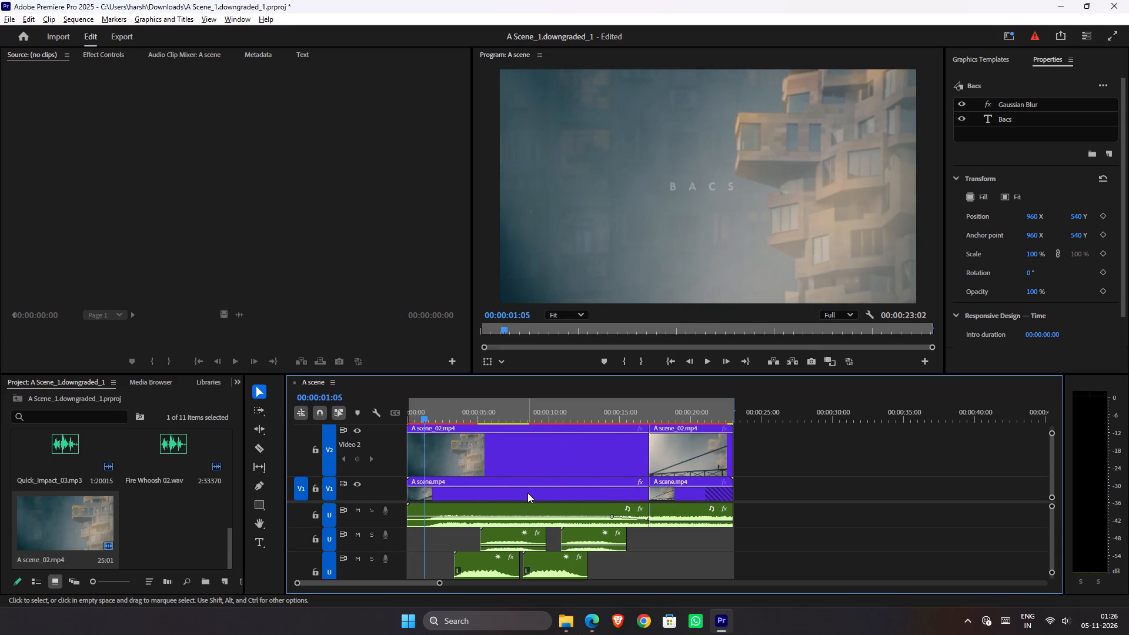
left_click(527, 493)
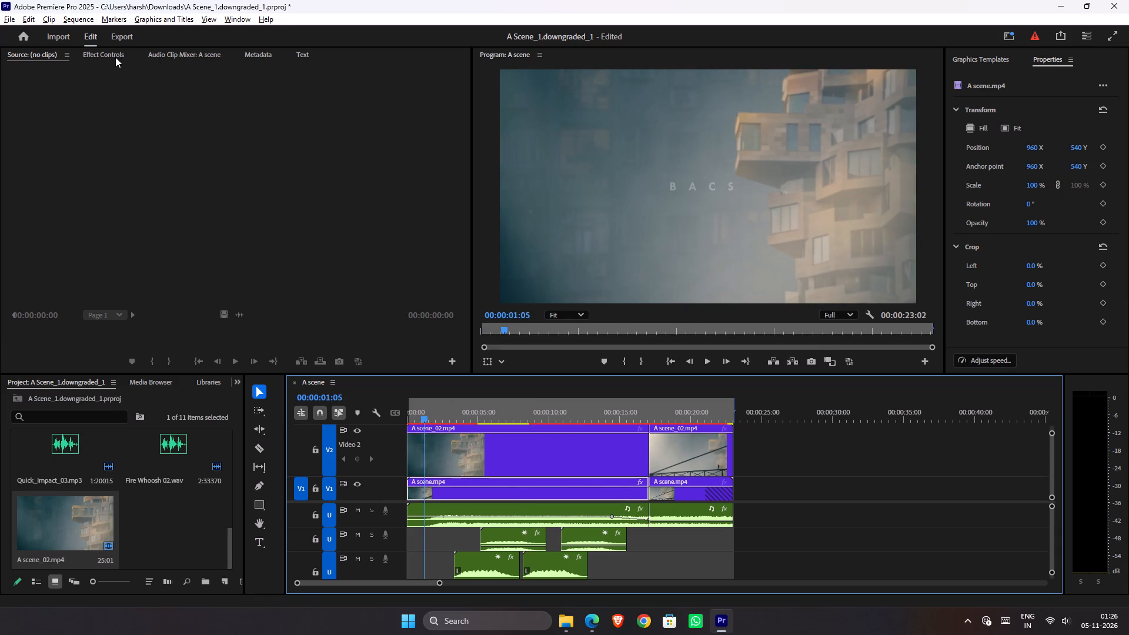
left_click(115, 57)
scroll(72, 212, "down", 1)
scroll(72, 227, "up", 1)
scroll(72, 233, "down", 3)
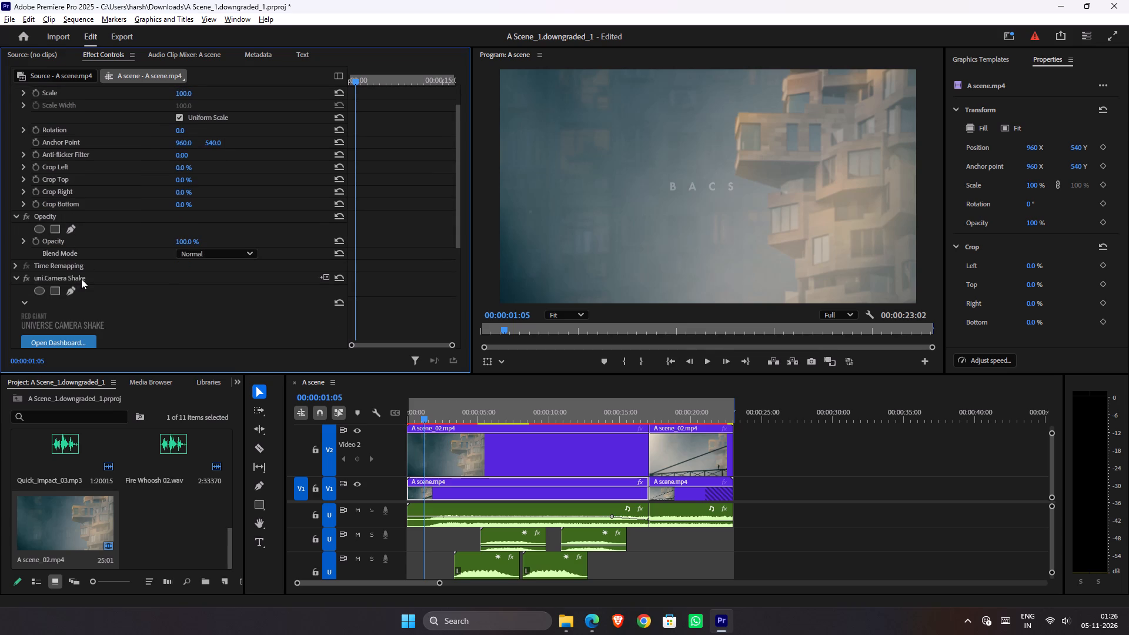
left_click(81, 279)
left_click(75, 271)
left_click(55, 268)
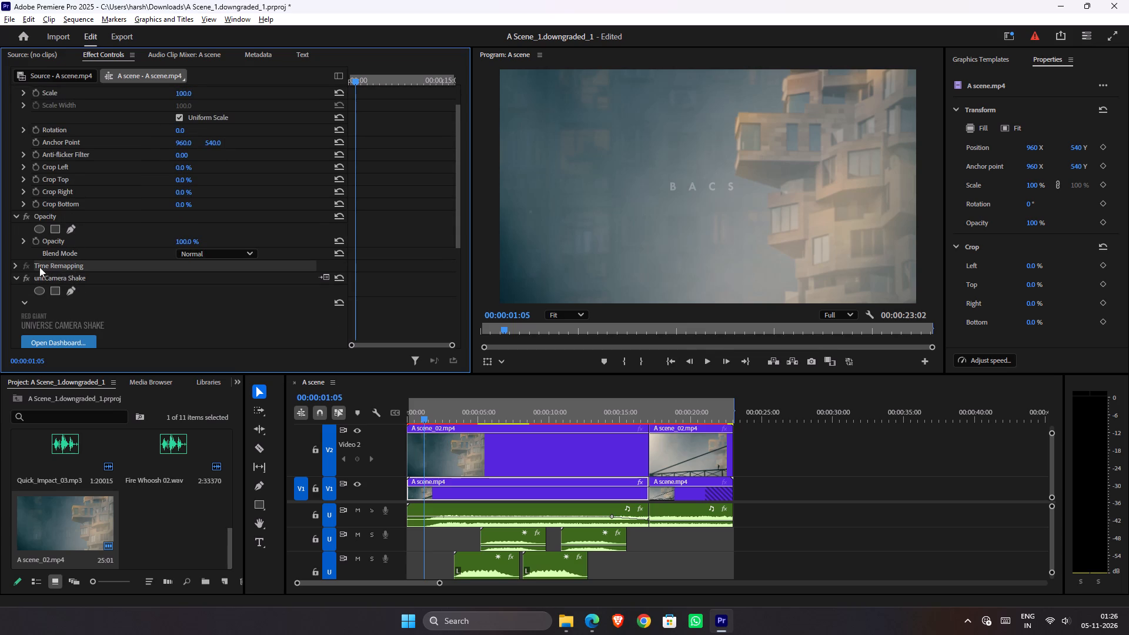
left_click(19, 268)
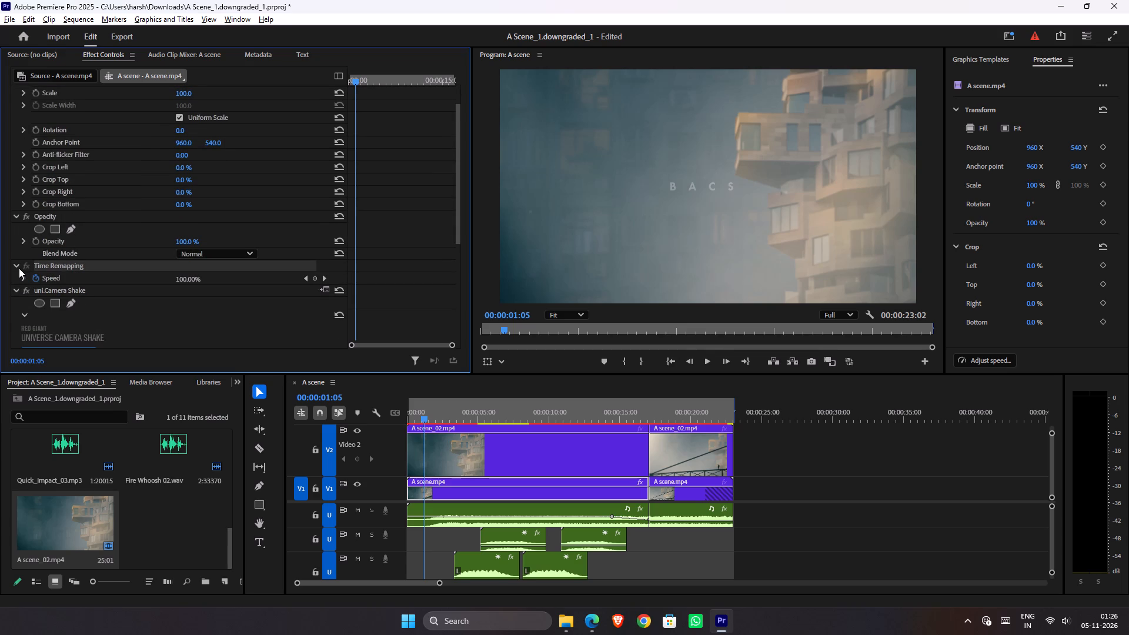
left_click(19, 268)
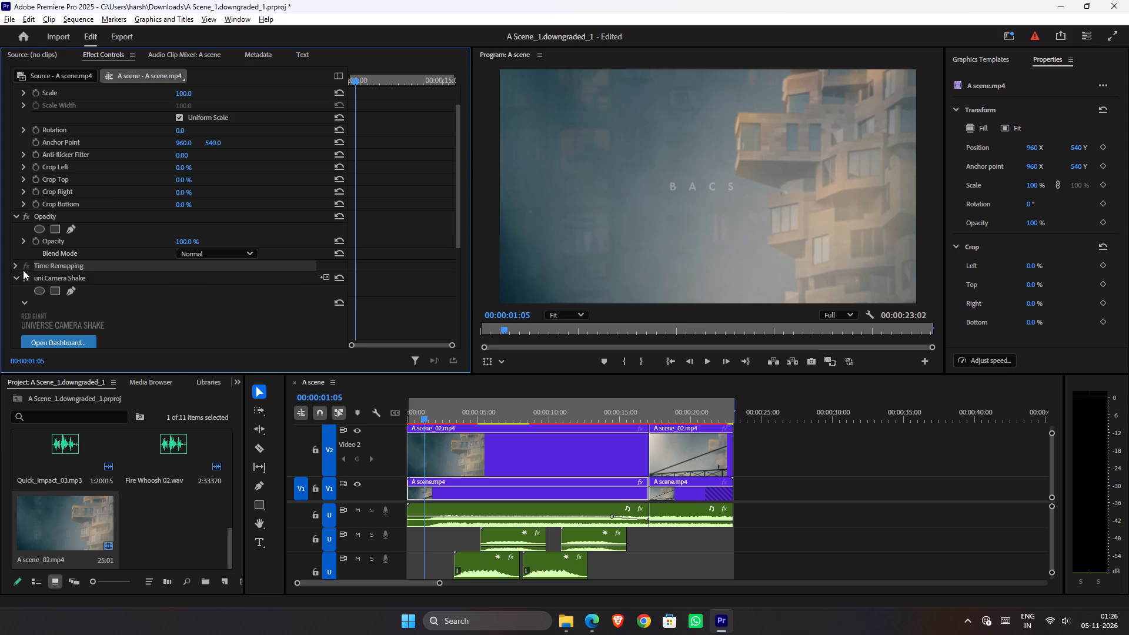
Play from the start to 00:00:02:11 and compare the V2 and V1 footage there by toggling V2's visibility.
left_click_drag(415, 412, 369, 421)
key("space")
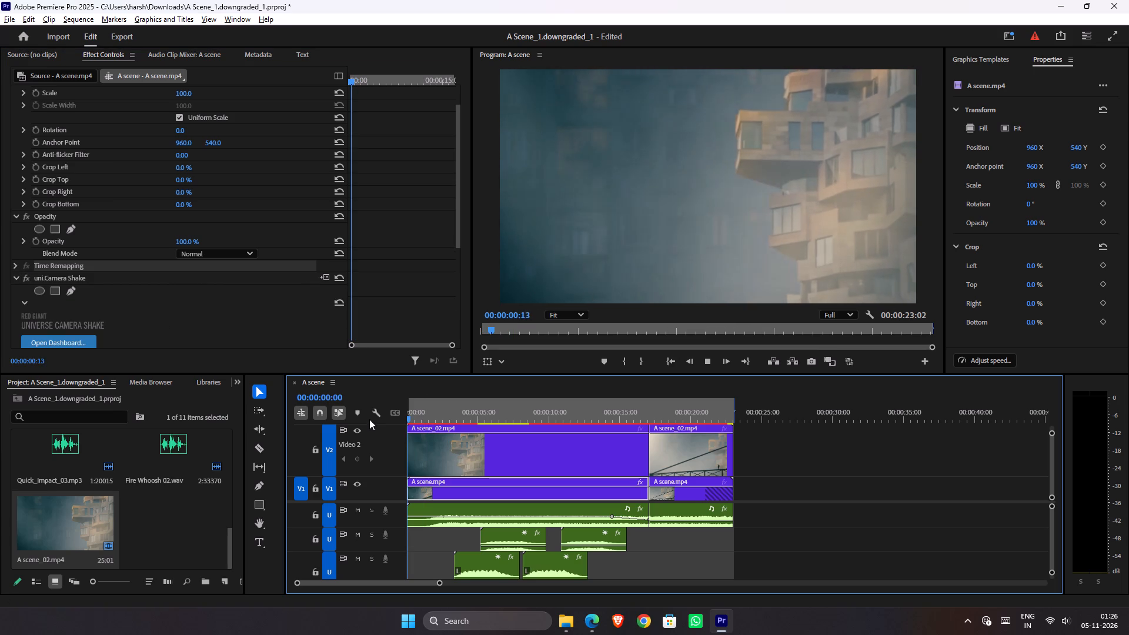
key("space")
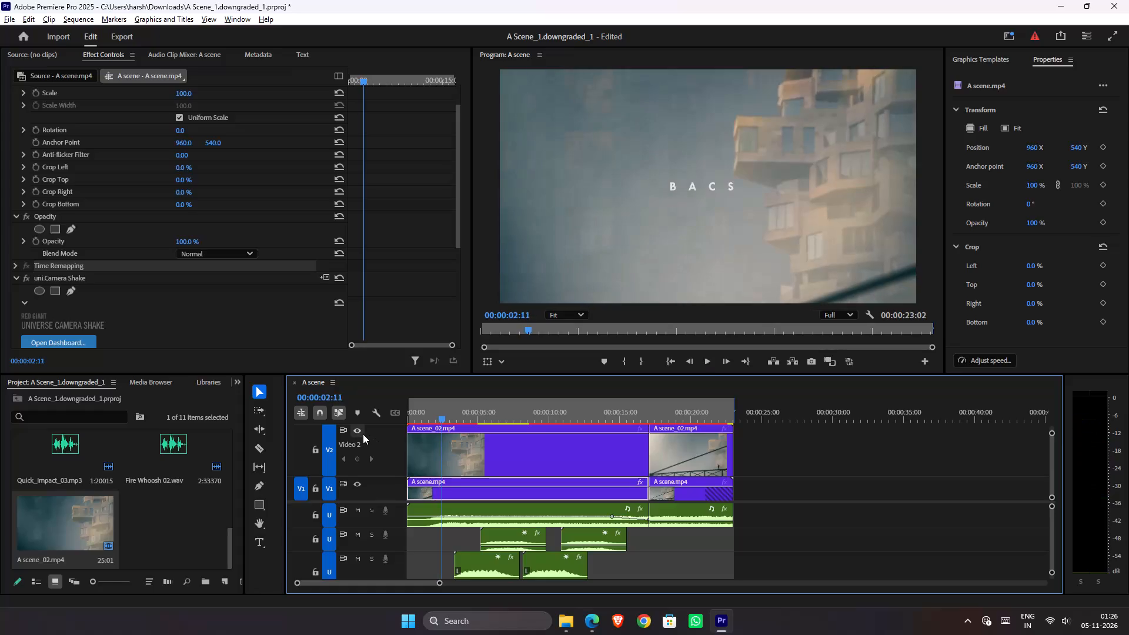
left_click(363, 434)
left_click(363, 434)
left_click(363, 434)
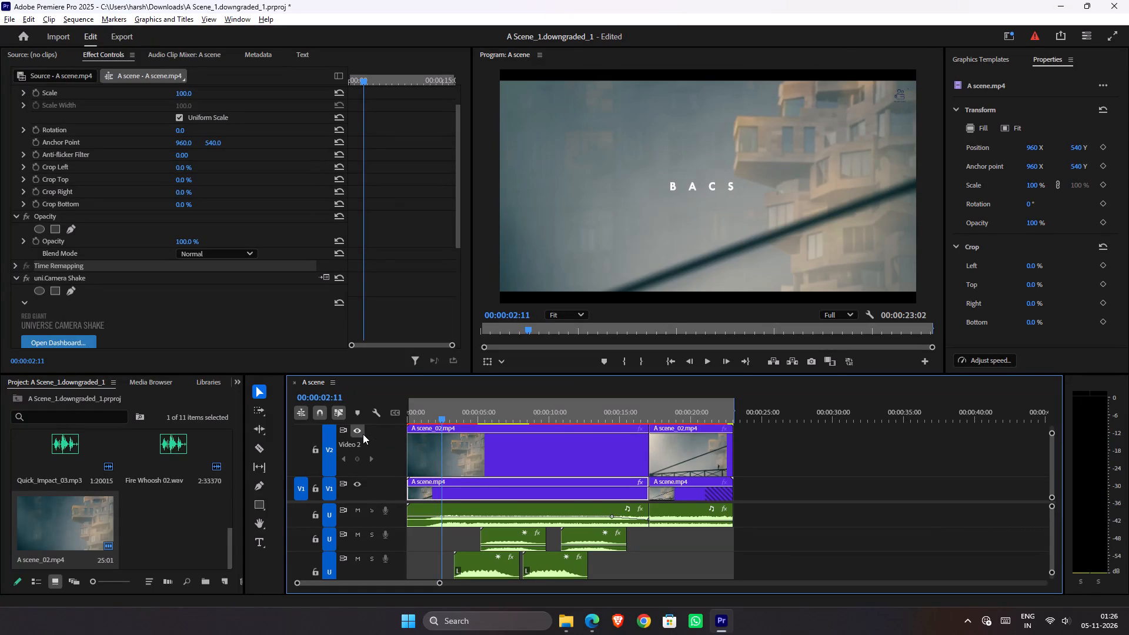
left_click(363, 434)
left_click(363, 434)
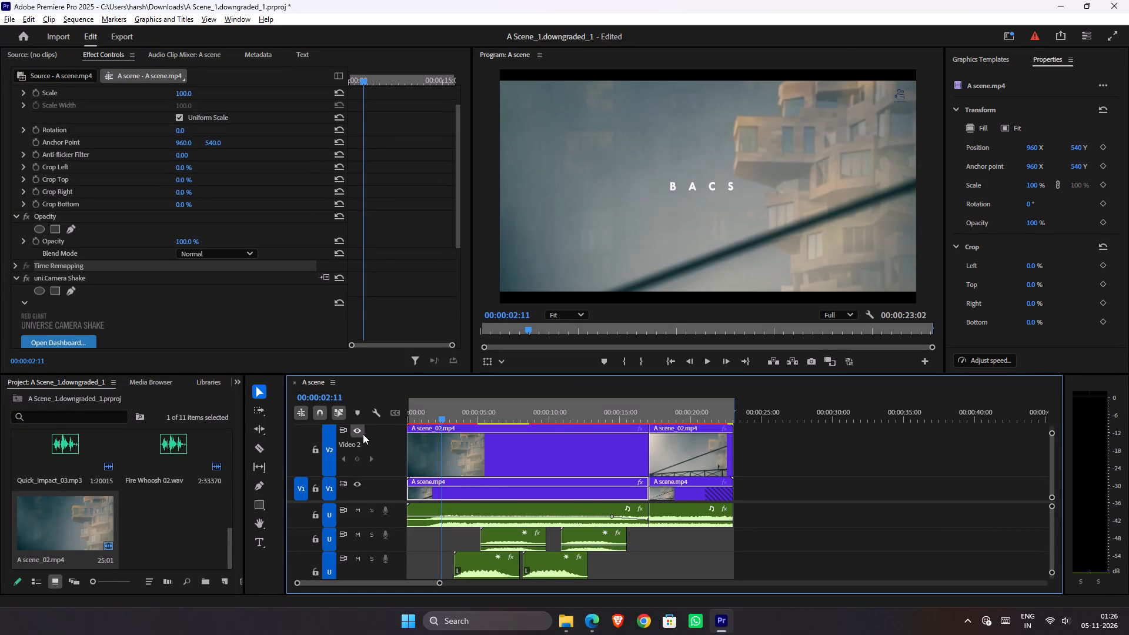
left_click(363, 434)
left_click(363, 434)
left_click(363, 434)
Play on to 00:00:08:07 and compare the framing of V2 against V1 by repeatedly toggling V2's visibility.
key("space")
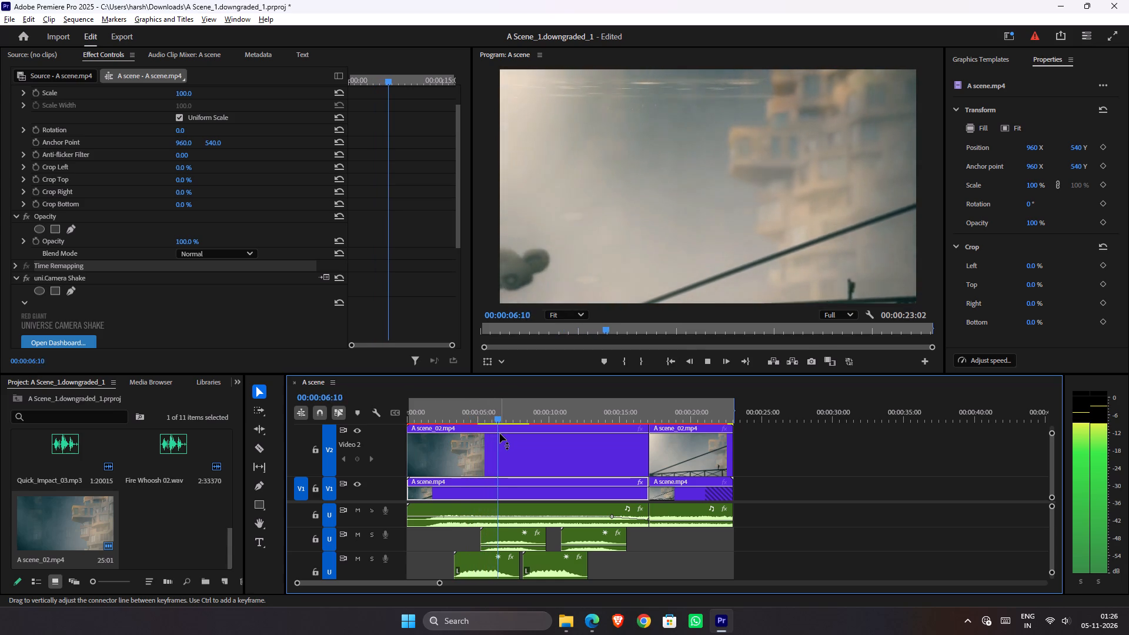
key("space")
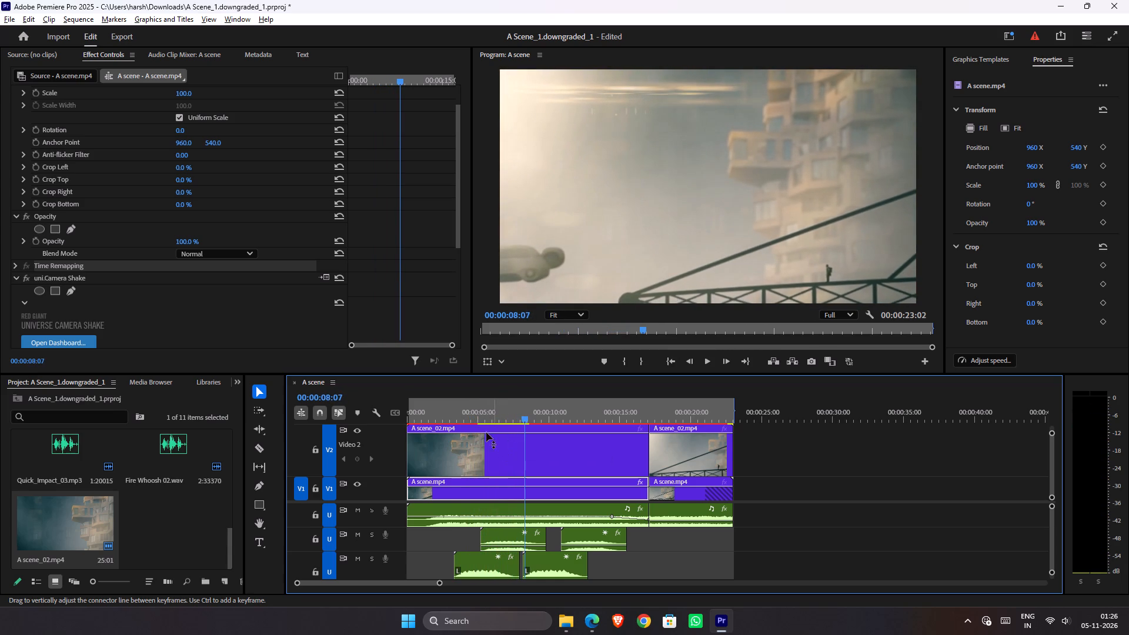
left_click(362, 432)
left_click(362, 432)
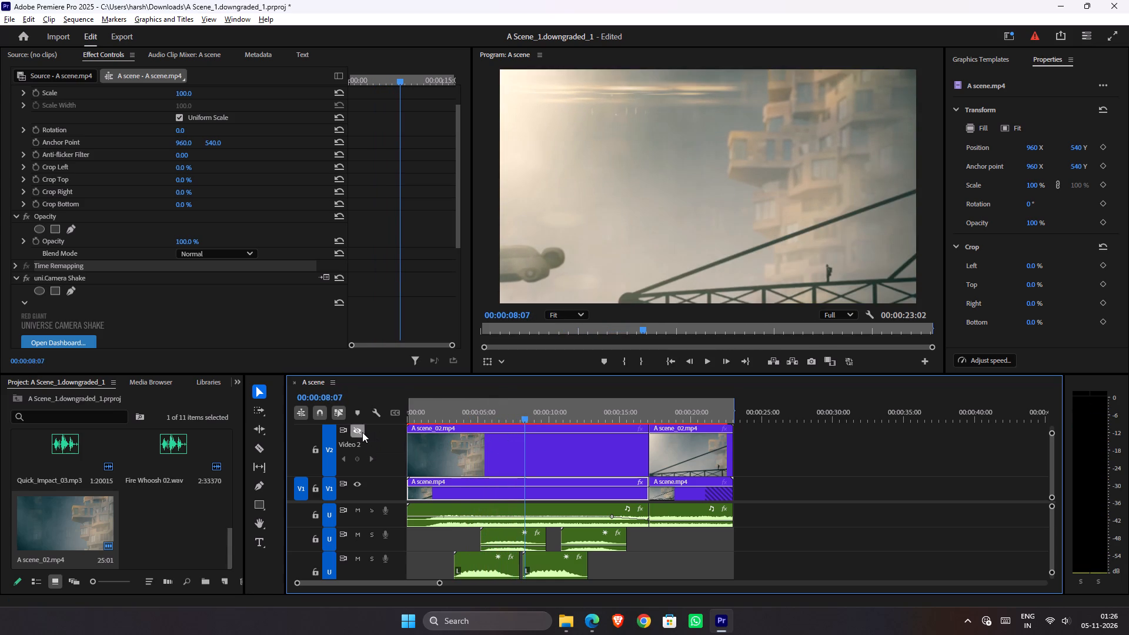
left_click(362, 432)
left_click(362, 432)
left_click(362, 432)
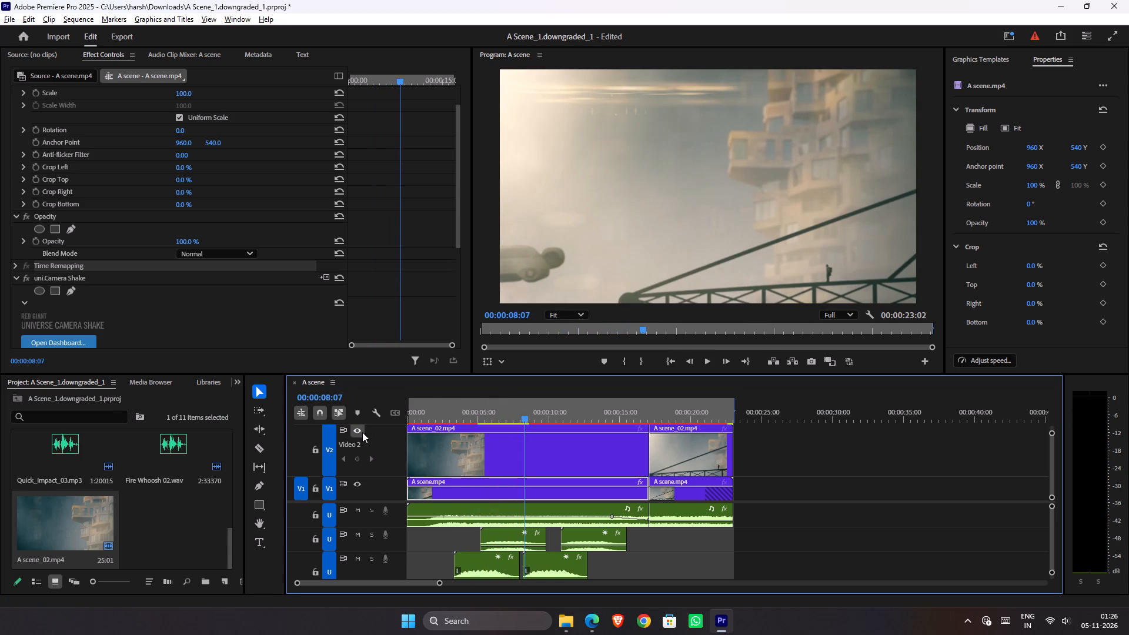
left_click(362, 432)
left_click(362, 432)
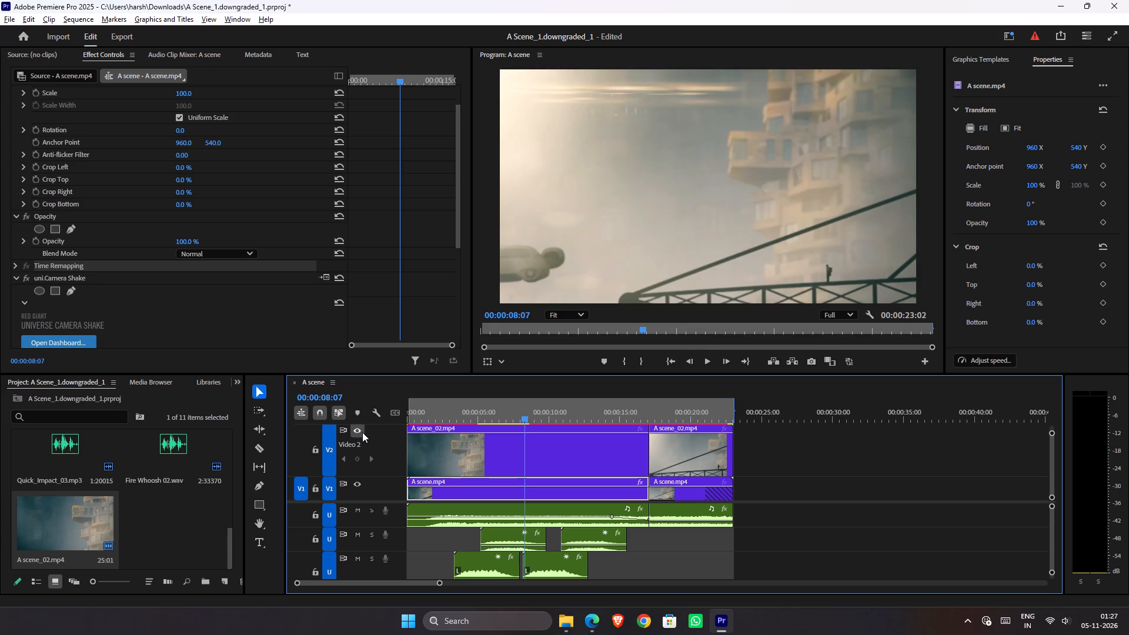
left_click(362, 432)
left_click(362, 432)
left_click(362, 432)
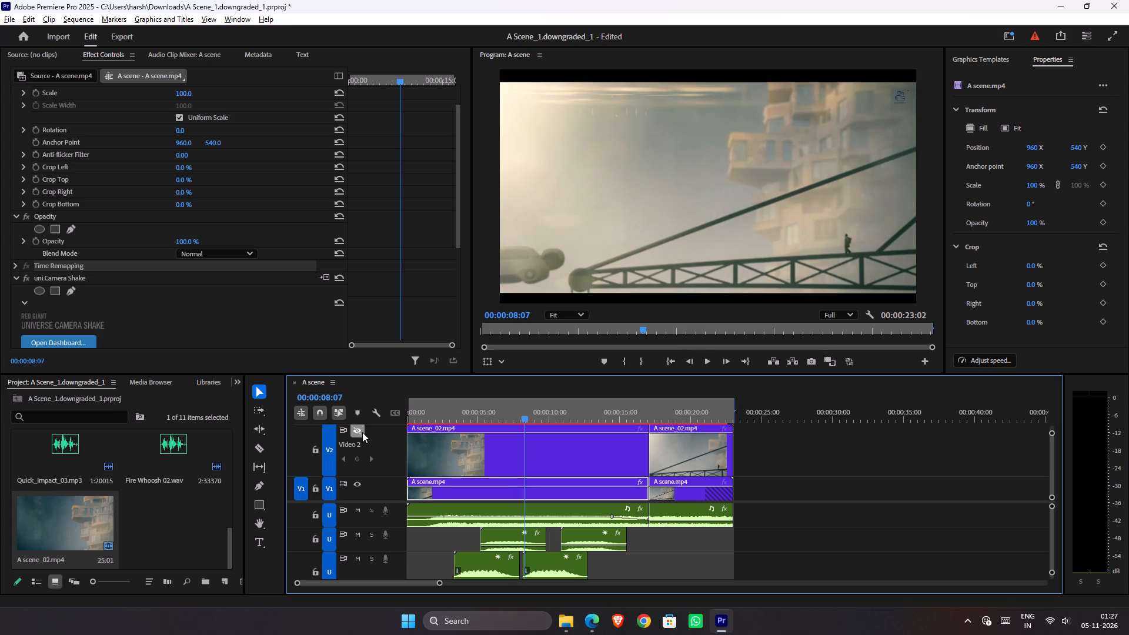
left_click(362, 432)
left_click(362, 432)
left_click(362, 432)
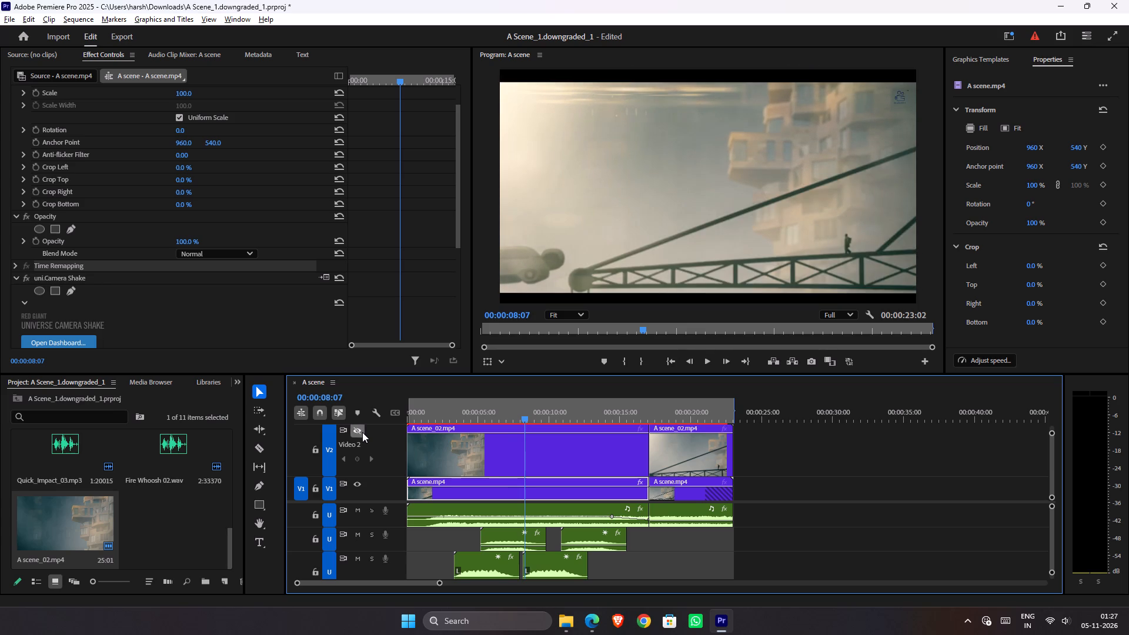
left_click(362, 432)
left_click(362, 432)
Play on to 00:00:12:22 with V2 hidden and compare it with V1 by toggling V2's visibility.
key("space")
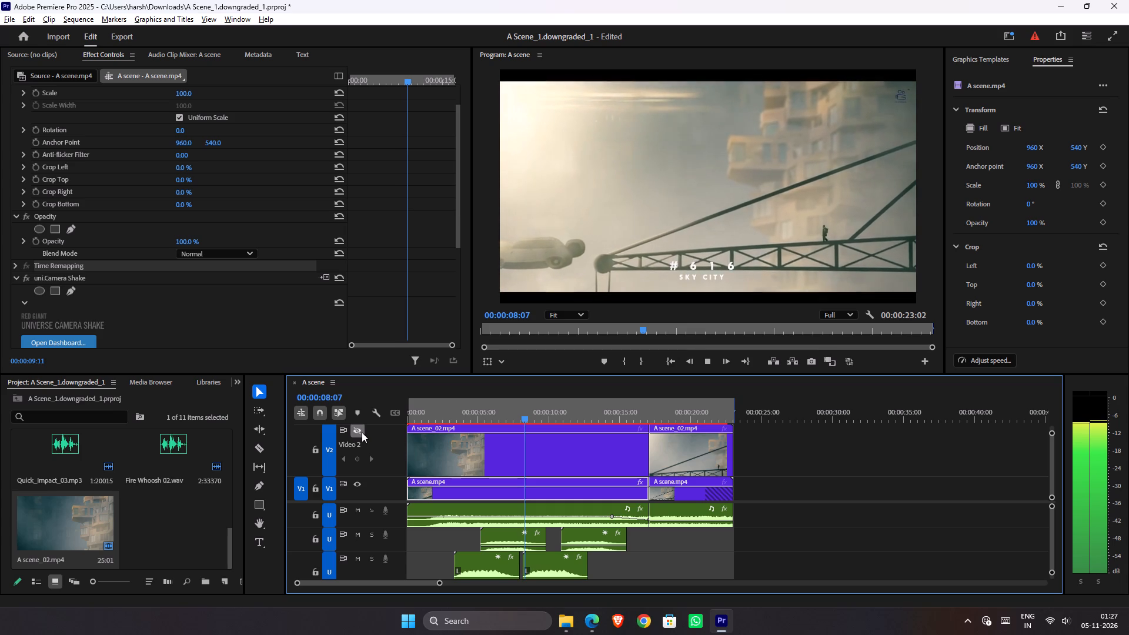
key("space")
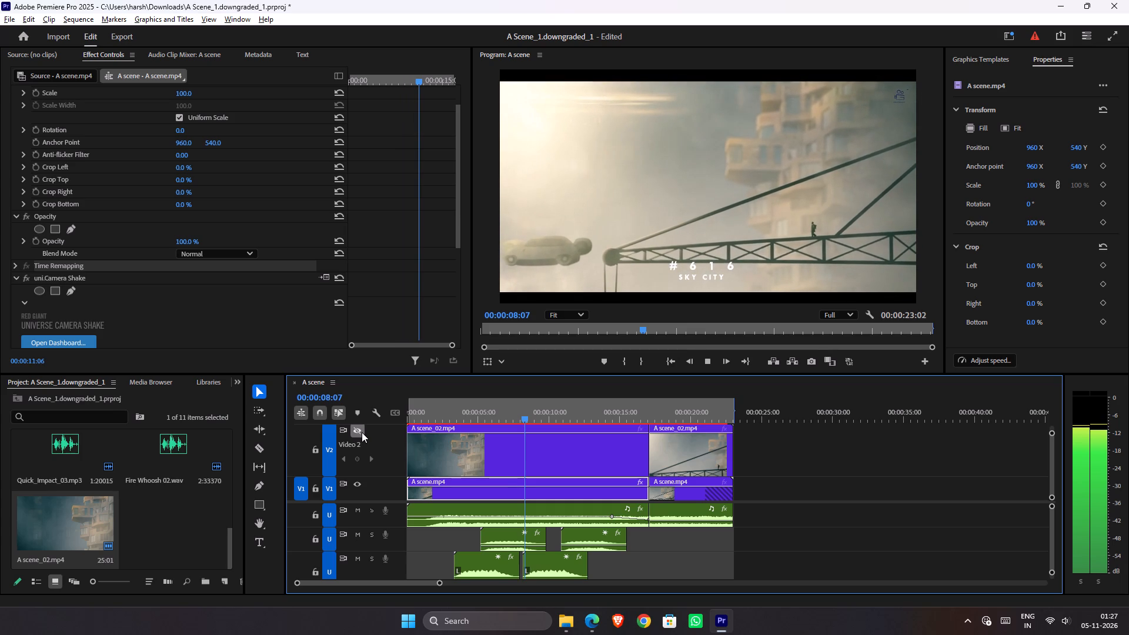
left_click(362, 432)
left_click(362, 432)
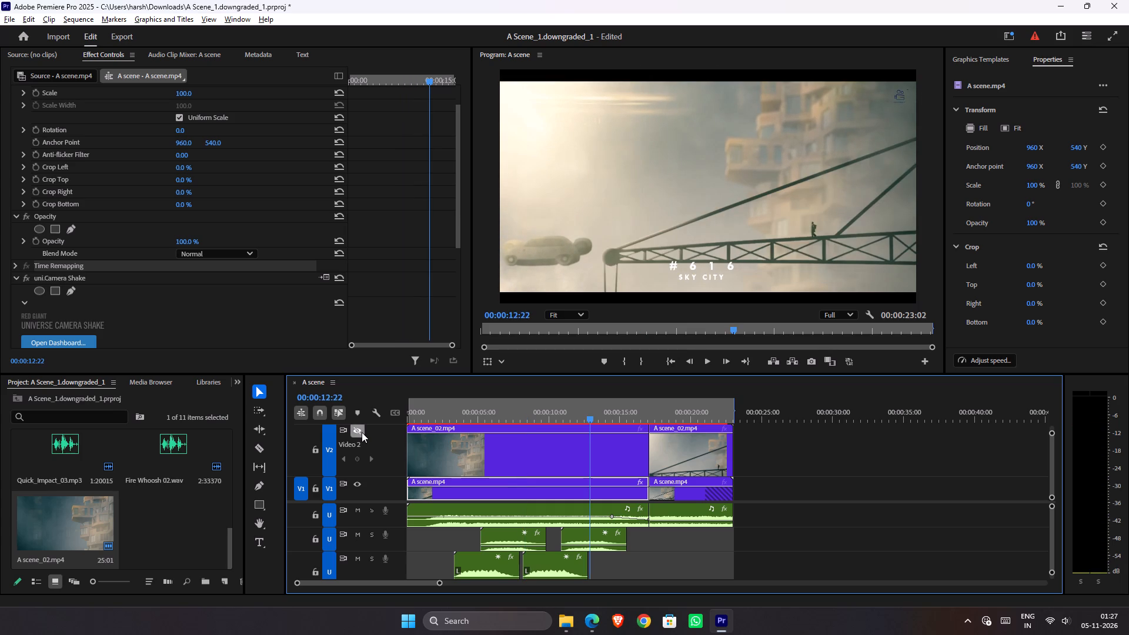
left_click(362, 432)
left_click(362, 432)
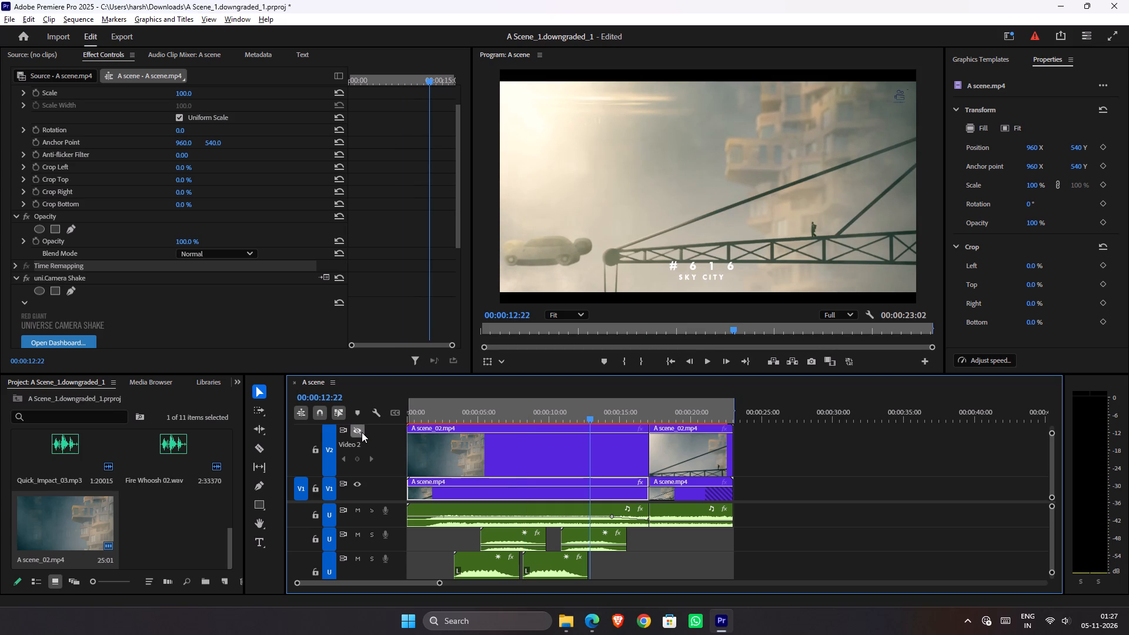
Compare V2's framing against V1 at 00:00:12:22 by repeatedly toggling V2's visibility.
left_click(362, 432)
left_click(362, 432)
left_click(362, 432)
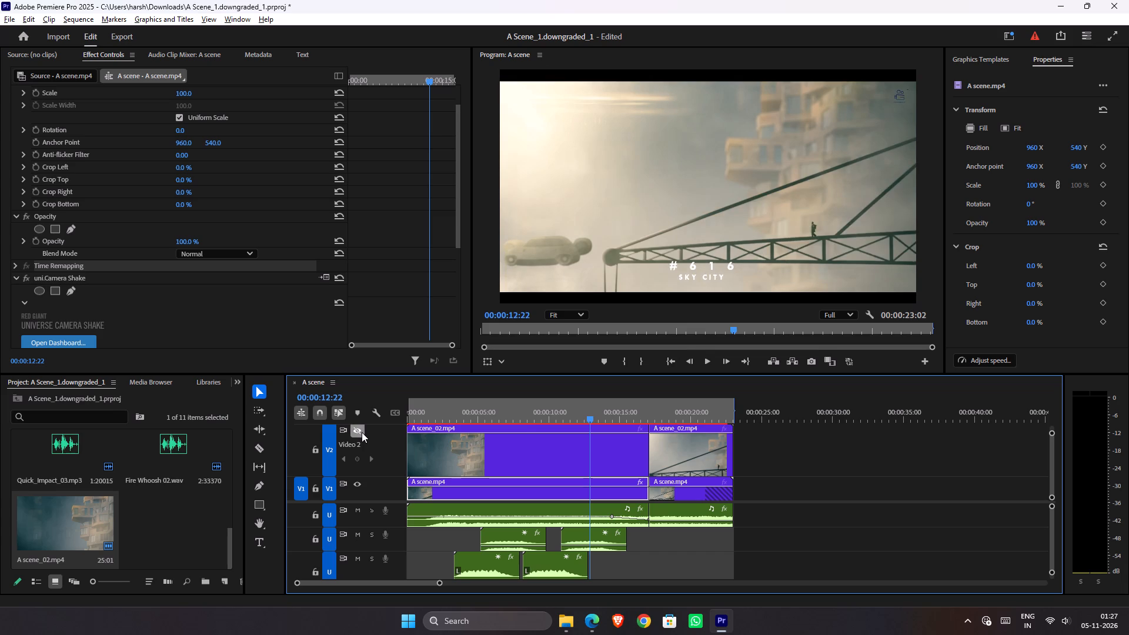
left_click(362, 432)
left_click(362, 432)
left_click(362, 432)
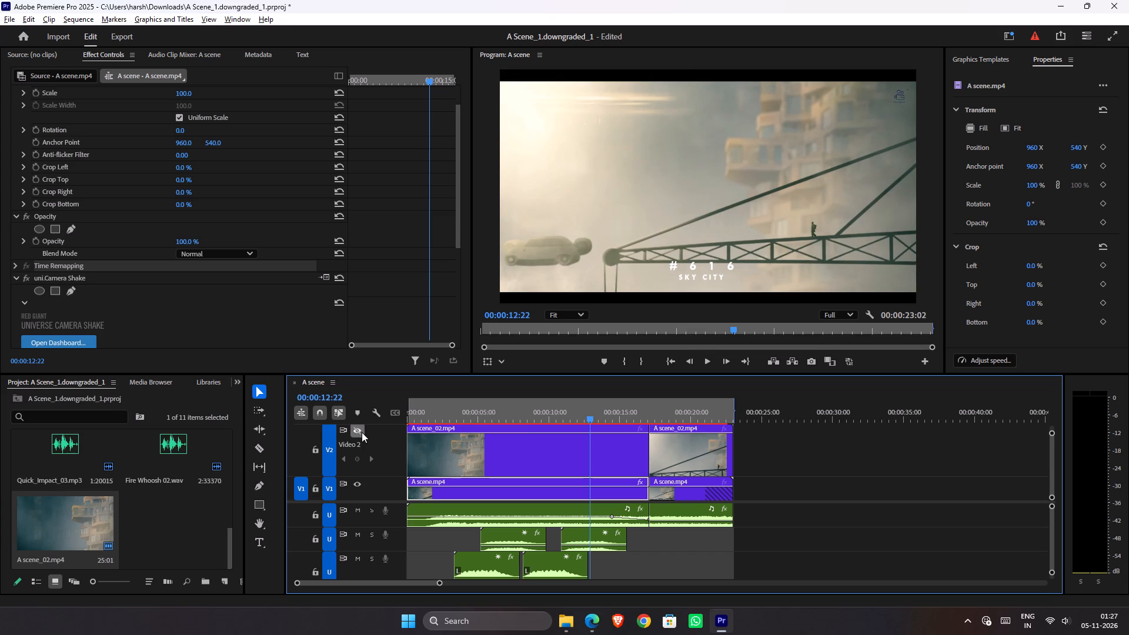
left_click(362, 432)
left_click(362, 432)
Play on to 00:00:15:22 with V2 hidden and to 00:00:20:13 with V2 shown, comparing both tracks' footage.
key("space")
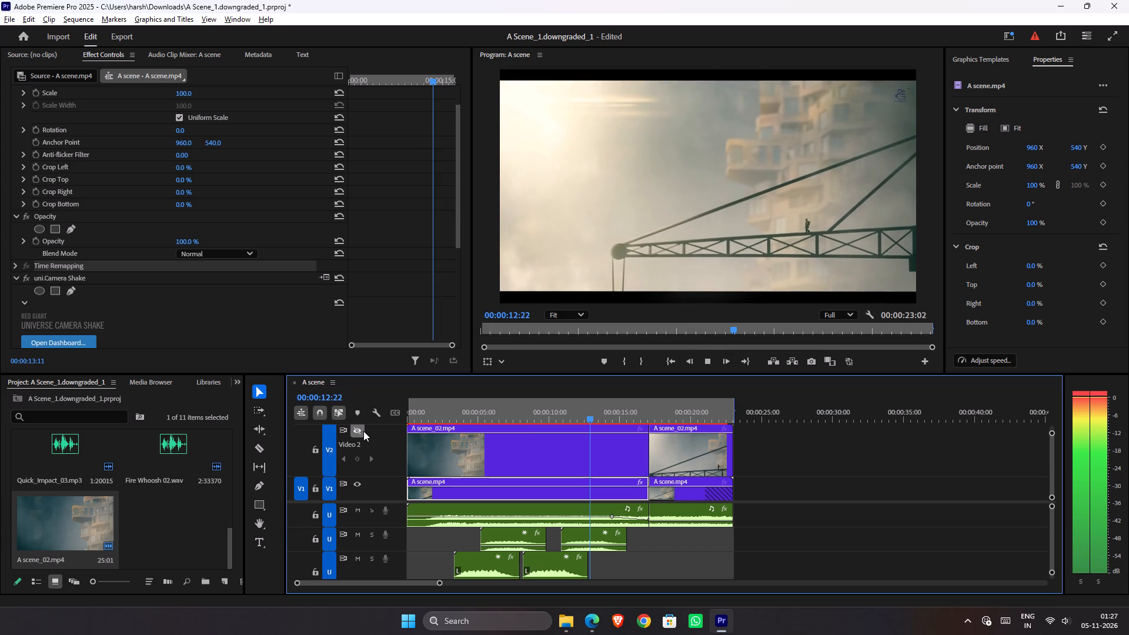
key("space")
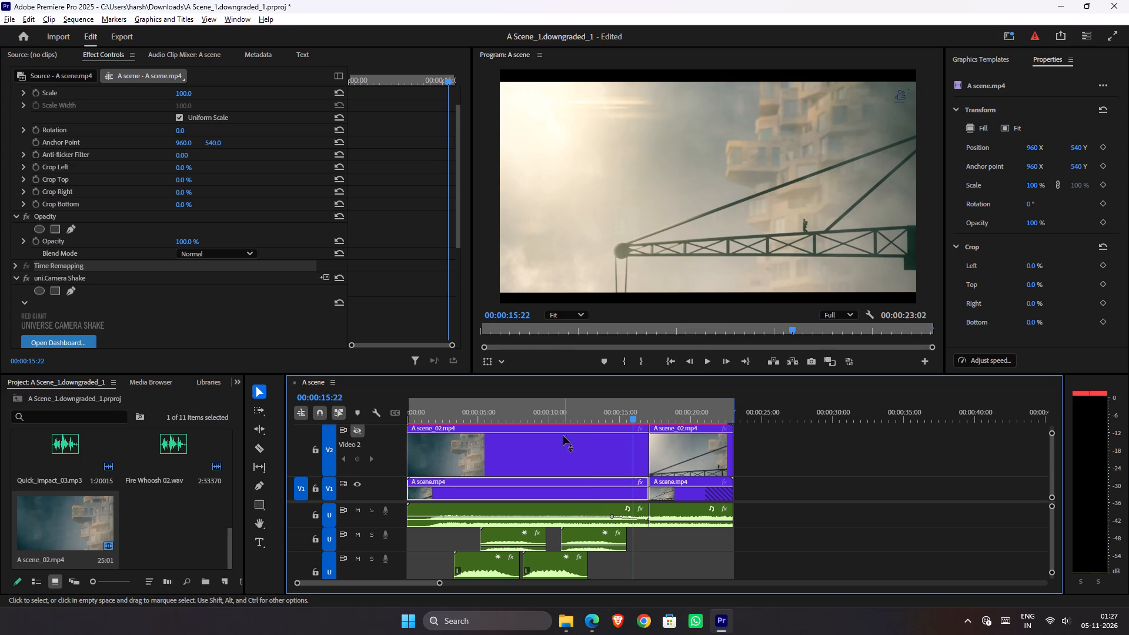
left_click(356, 432)
key("space")
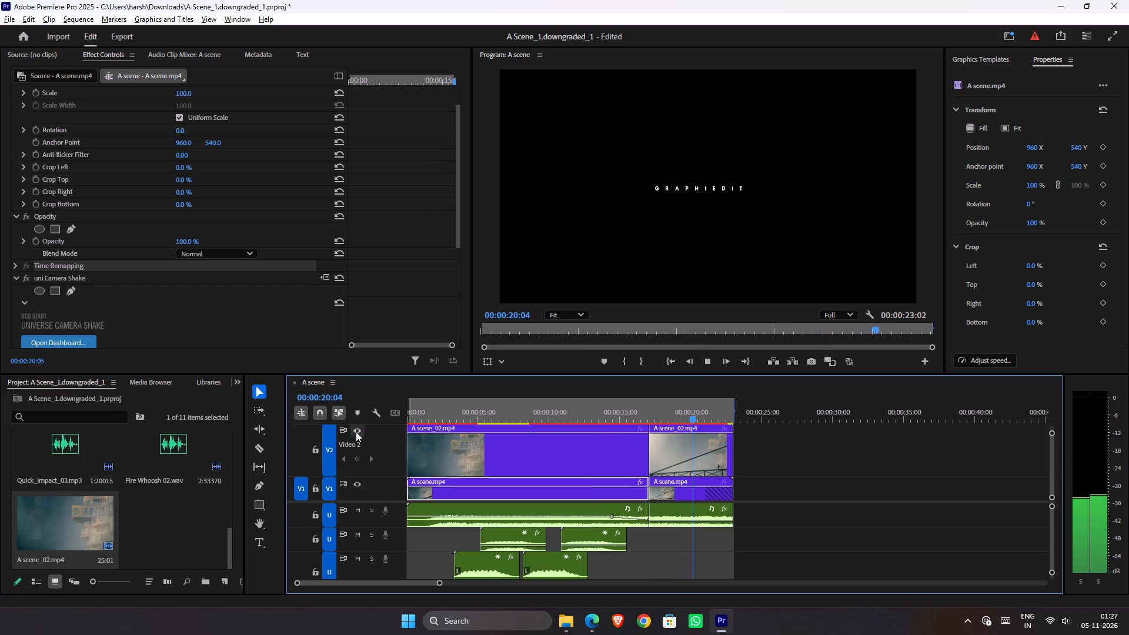
key("space")
left_click(356, 432)
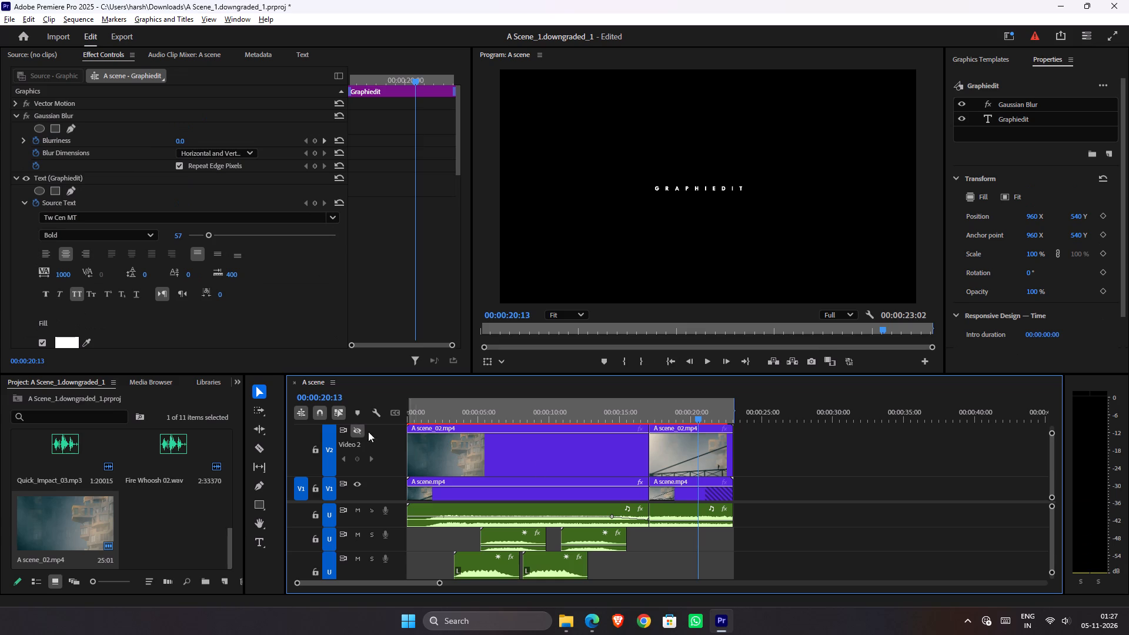
Replay the stretch across the second clip's cut with V2 hidden, and compare it with V2 shown at 00:00:17:23.
left_click_drag(681, 420, 656, 414)
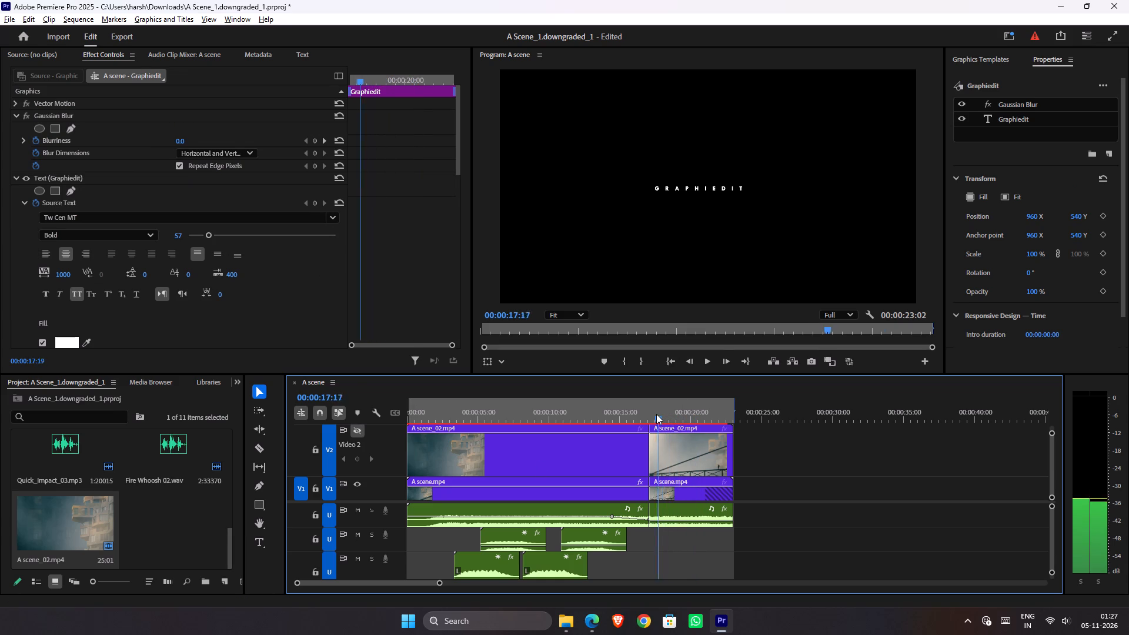
left_click_drag(656, 414, 621, 422)
key("space")
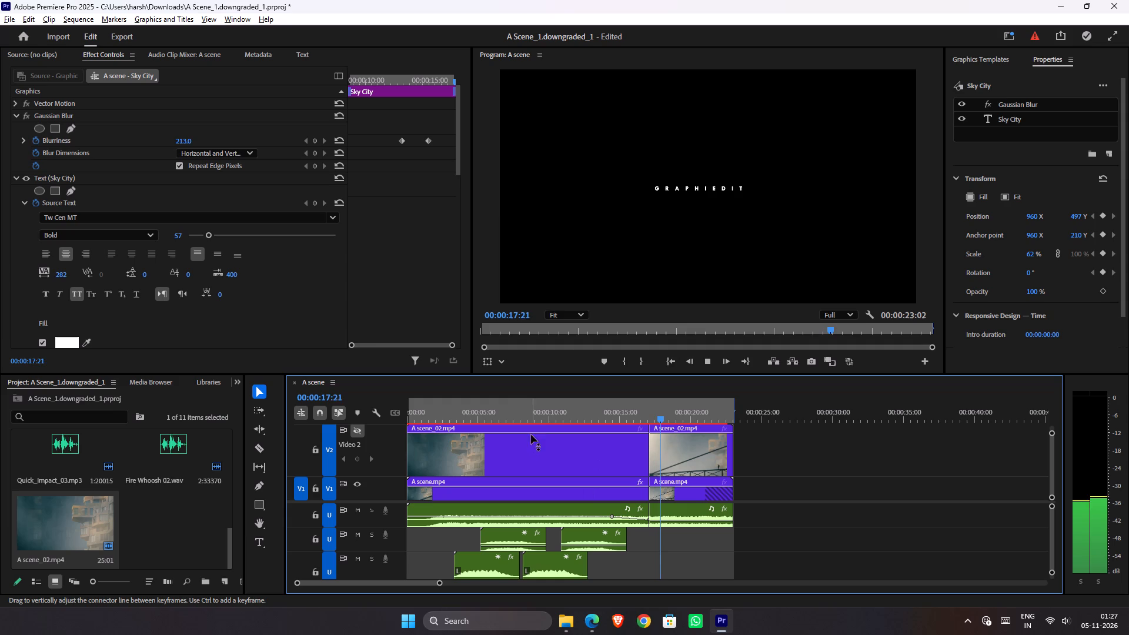
key("space")
left_click_drag(639, 413, 613, 413)
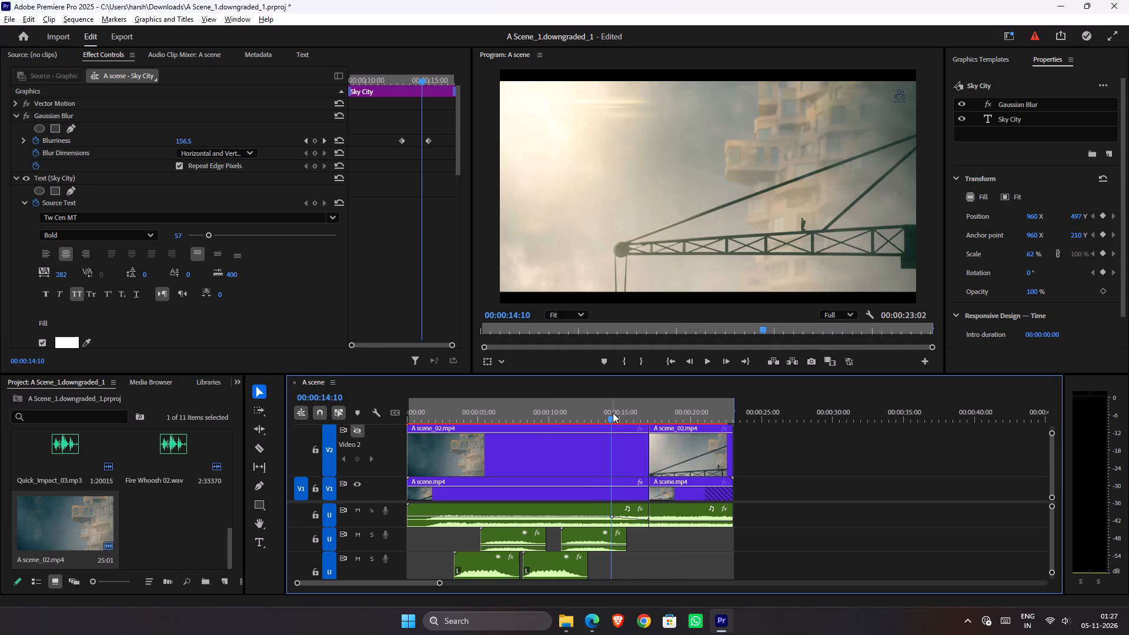
key("space")
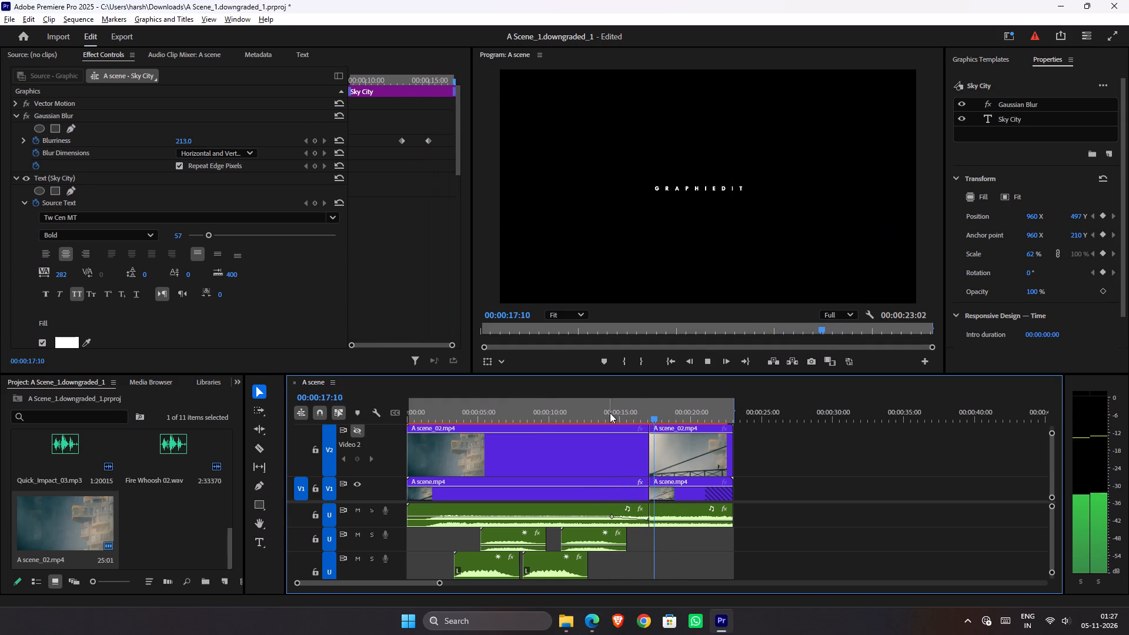
key("space")
left_click(356, 432)
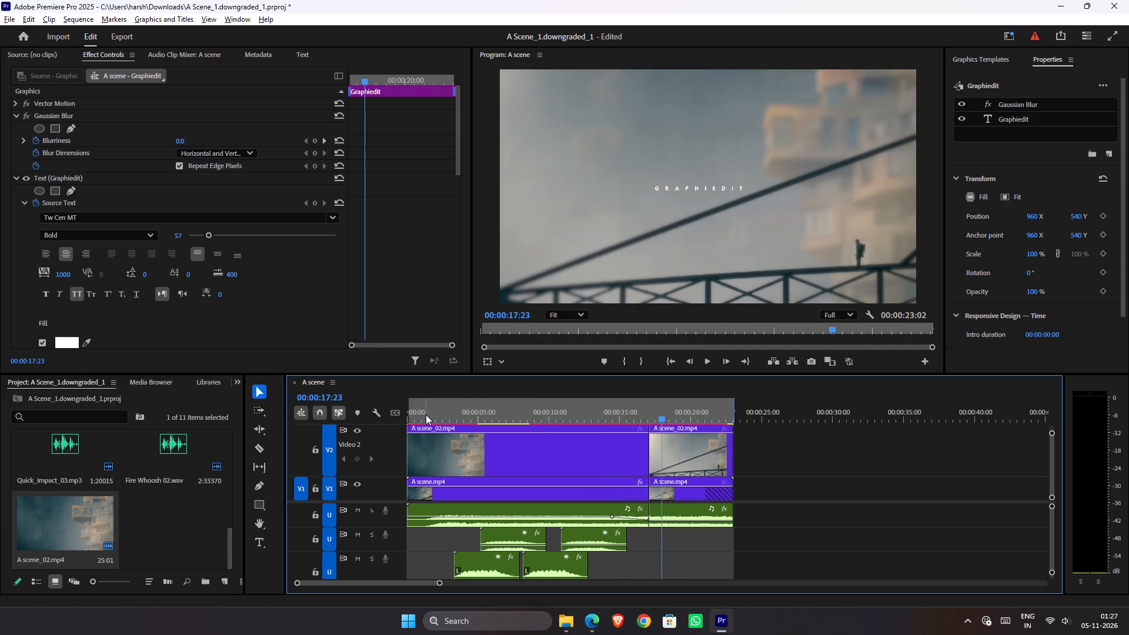
Review the effects on the first A scene.mp4 clip on V1 with the playhead at 00:00:10:07, collapsing uni.Camera Shake.
left_click_drag(426, 415, 554, 420)
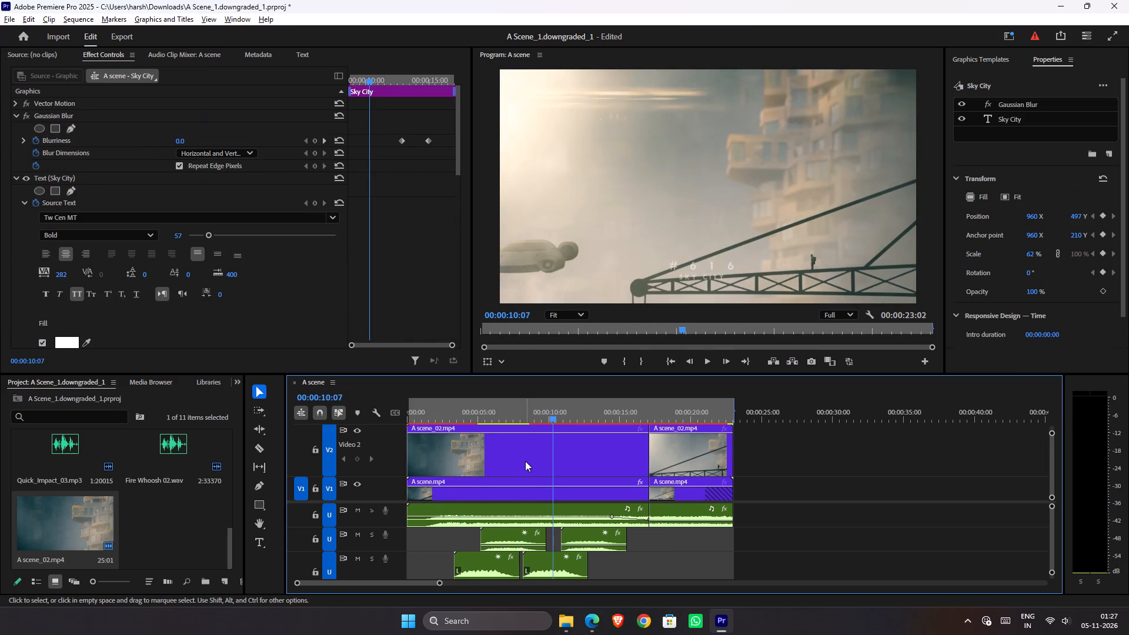
left_click(525, 461)
left_click(443, 486)
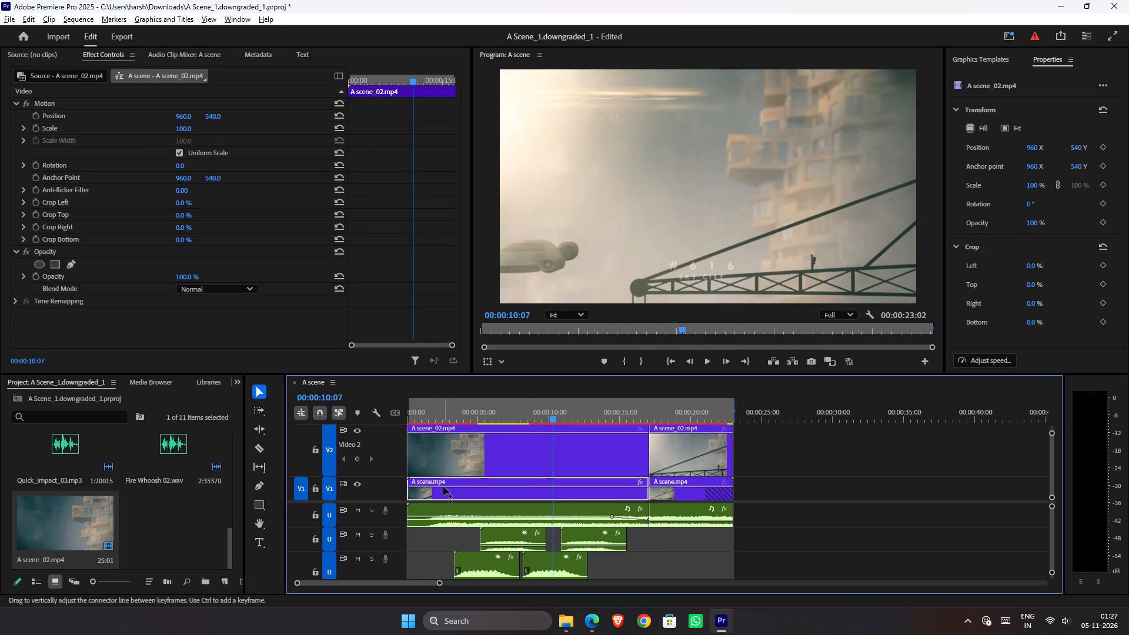
scroll(148, 229, "down", 6)
scroll(149, 234, "up", 2)
scroll(155, 238, "down", 7)
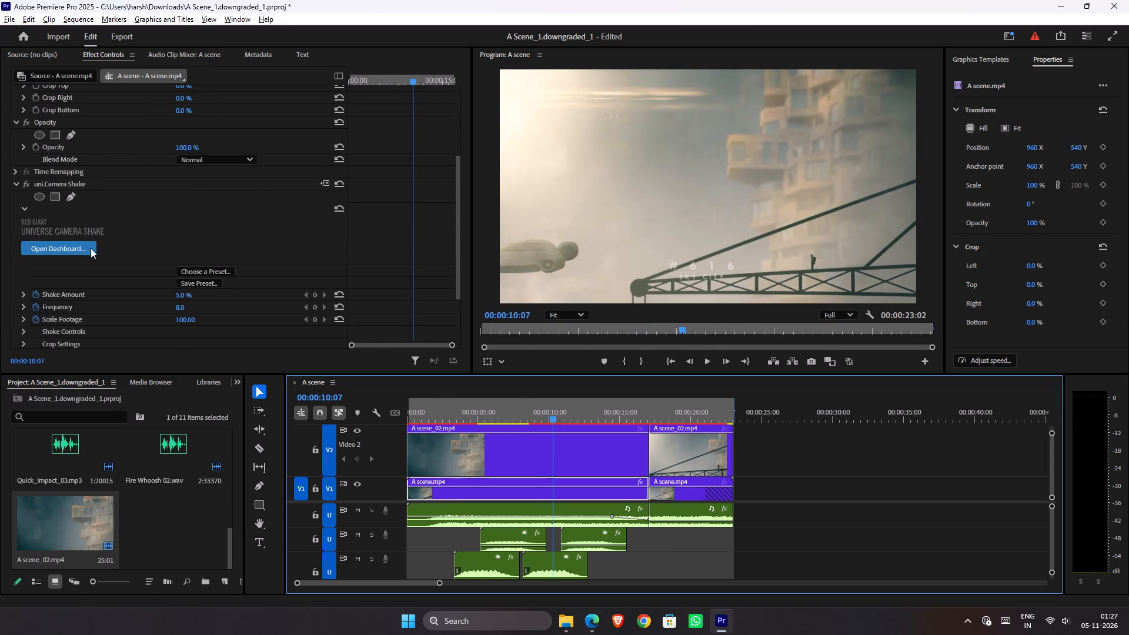
left_click(12, 183)
left_click(16, 183)
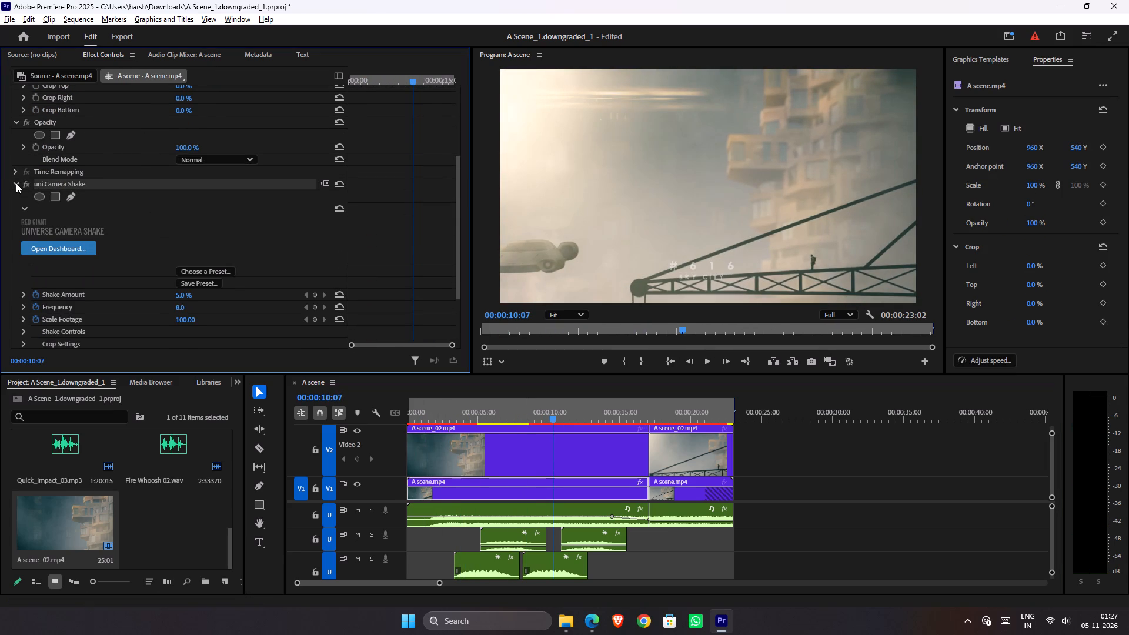
left_click(18, 289)
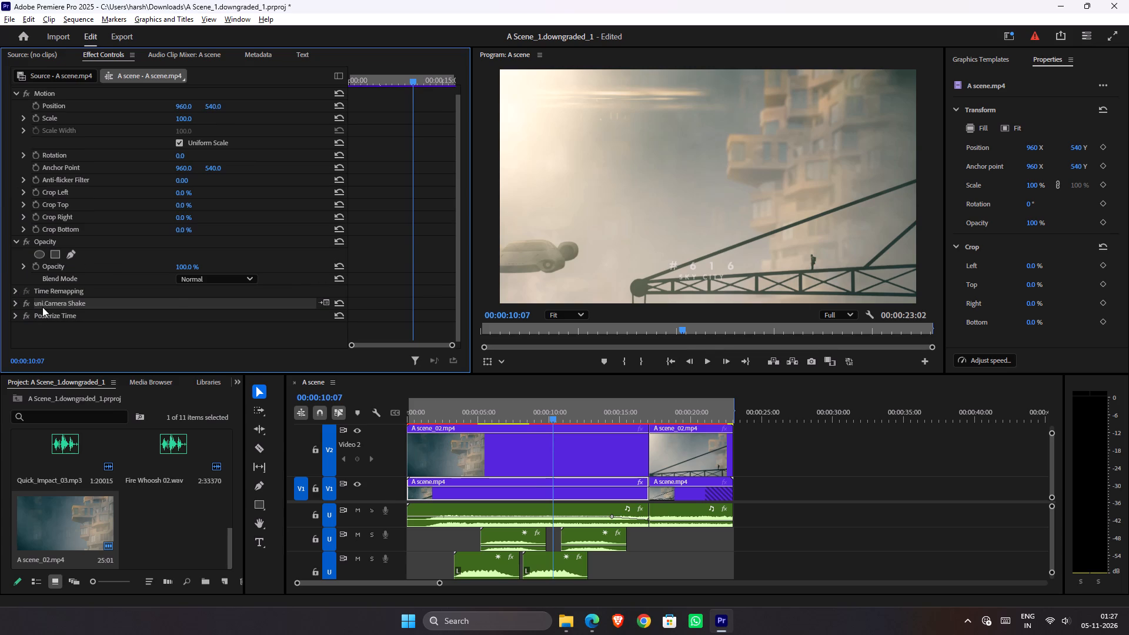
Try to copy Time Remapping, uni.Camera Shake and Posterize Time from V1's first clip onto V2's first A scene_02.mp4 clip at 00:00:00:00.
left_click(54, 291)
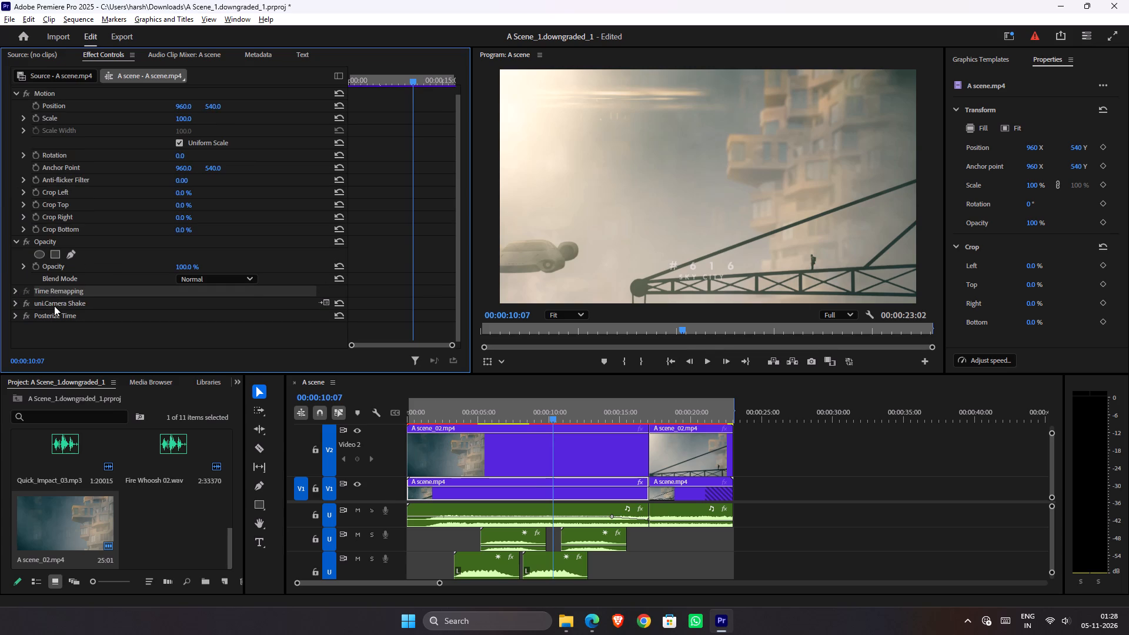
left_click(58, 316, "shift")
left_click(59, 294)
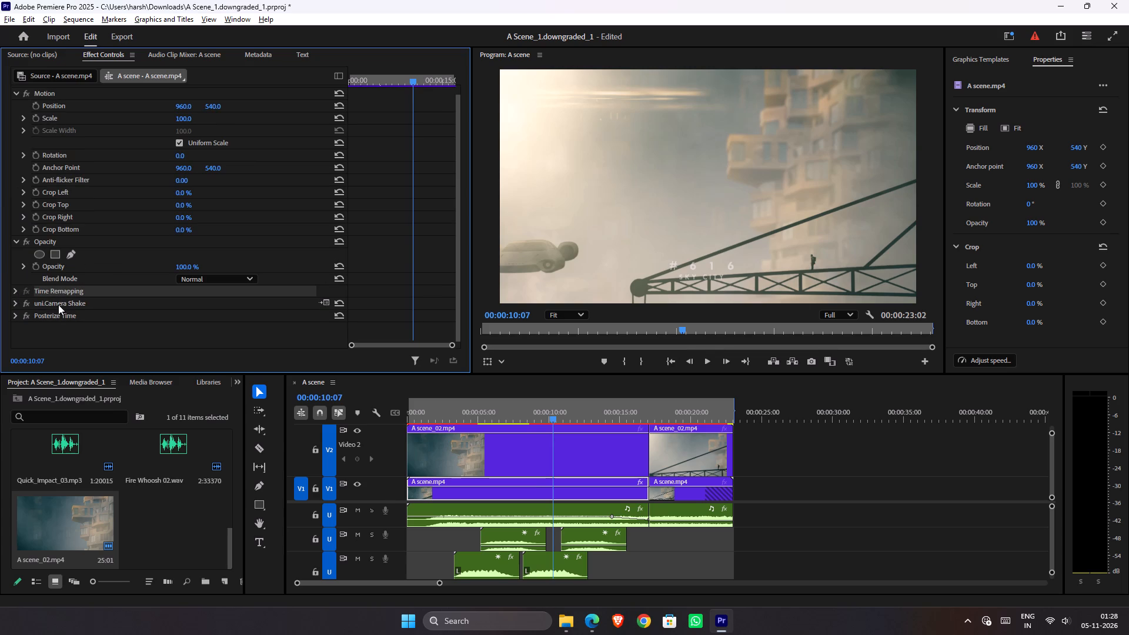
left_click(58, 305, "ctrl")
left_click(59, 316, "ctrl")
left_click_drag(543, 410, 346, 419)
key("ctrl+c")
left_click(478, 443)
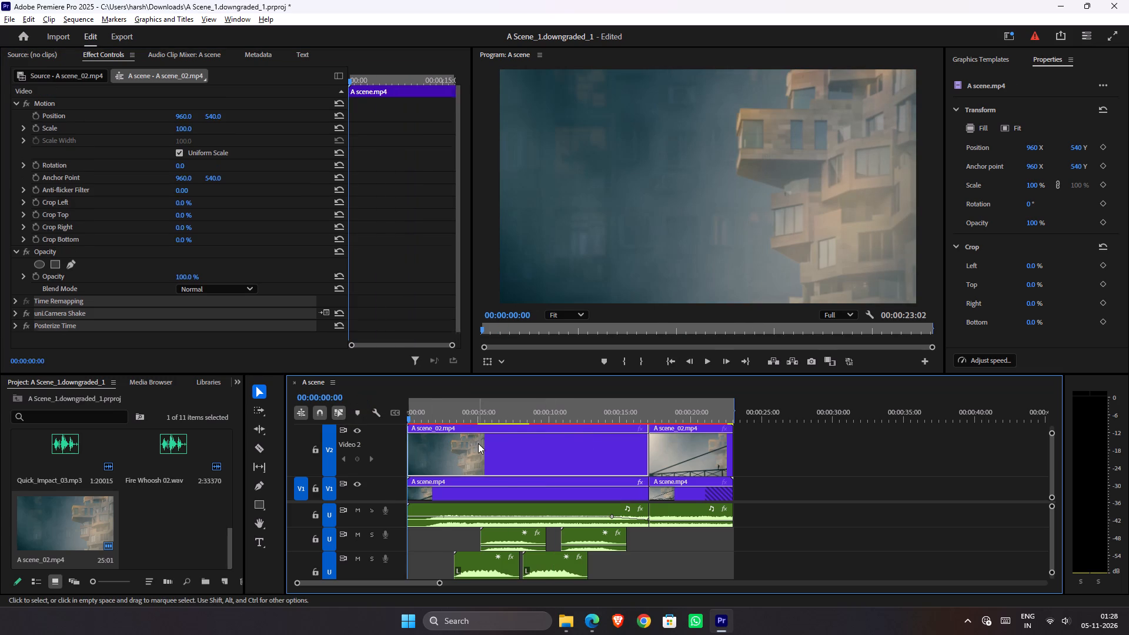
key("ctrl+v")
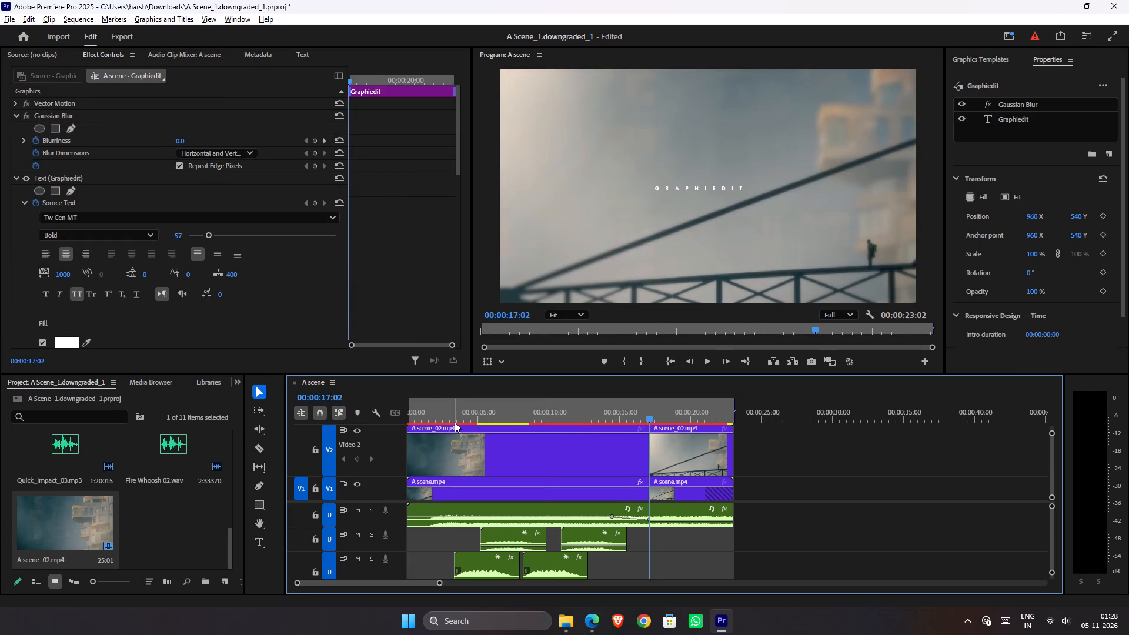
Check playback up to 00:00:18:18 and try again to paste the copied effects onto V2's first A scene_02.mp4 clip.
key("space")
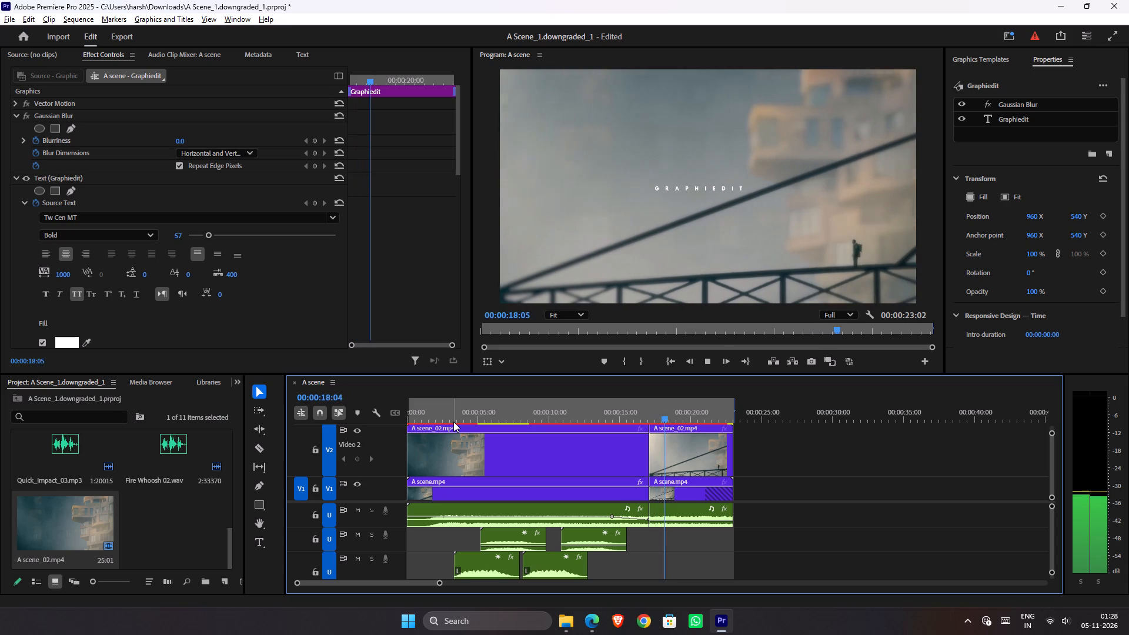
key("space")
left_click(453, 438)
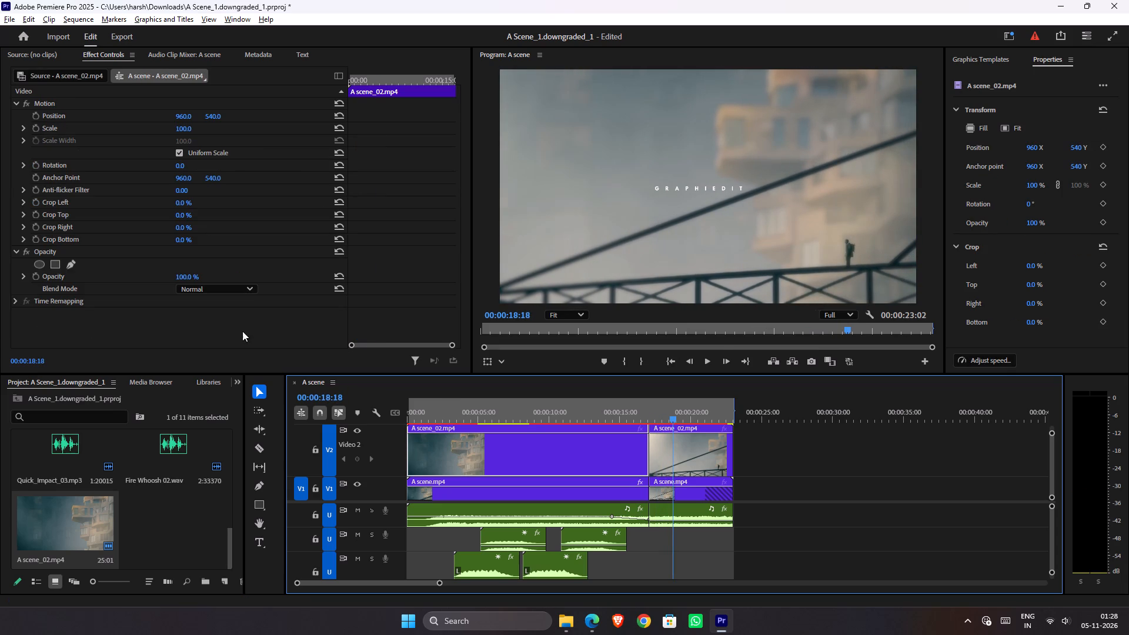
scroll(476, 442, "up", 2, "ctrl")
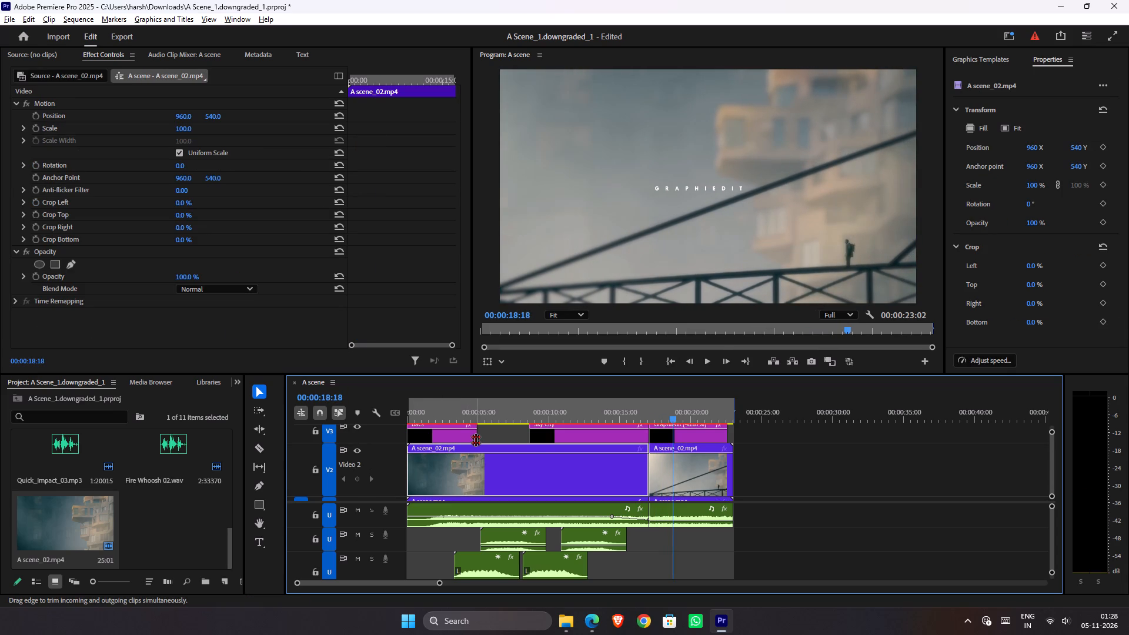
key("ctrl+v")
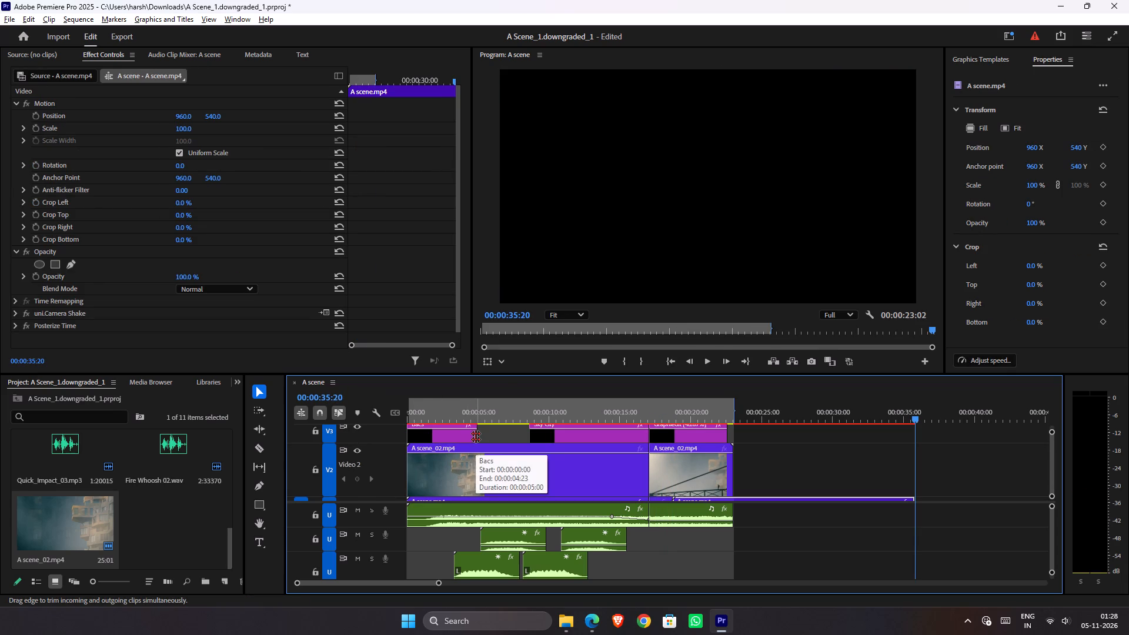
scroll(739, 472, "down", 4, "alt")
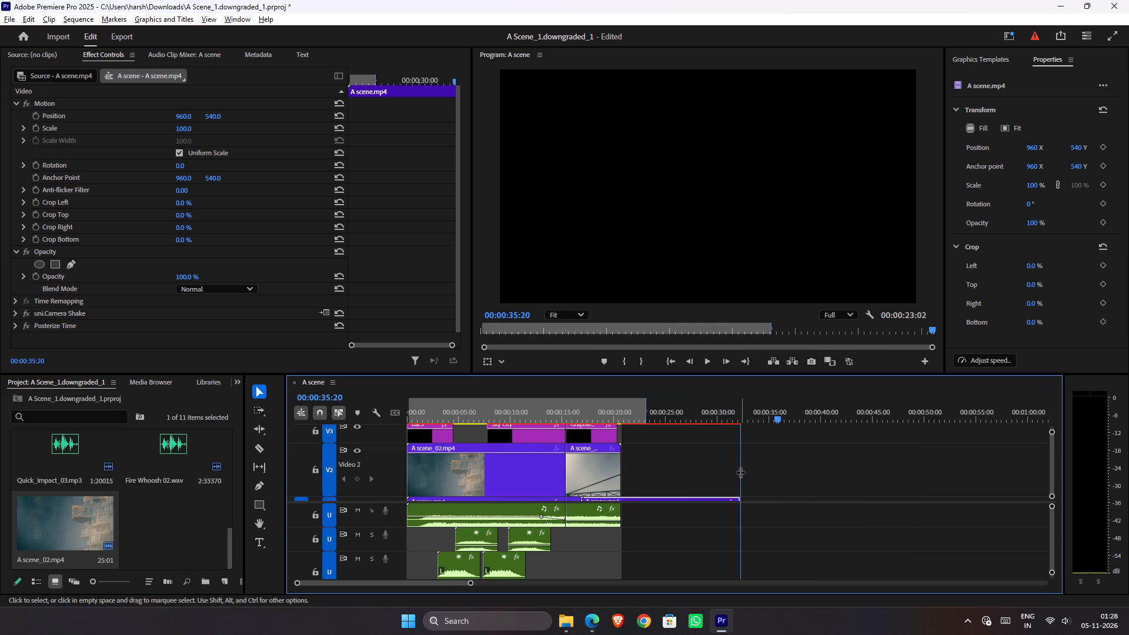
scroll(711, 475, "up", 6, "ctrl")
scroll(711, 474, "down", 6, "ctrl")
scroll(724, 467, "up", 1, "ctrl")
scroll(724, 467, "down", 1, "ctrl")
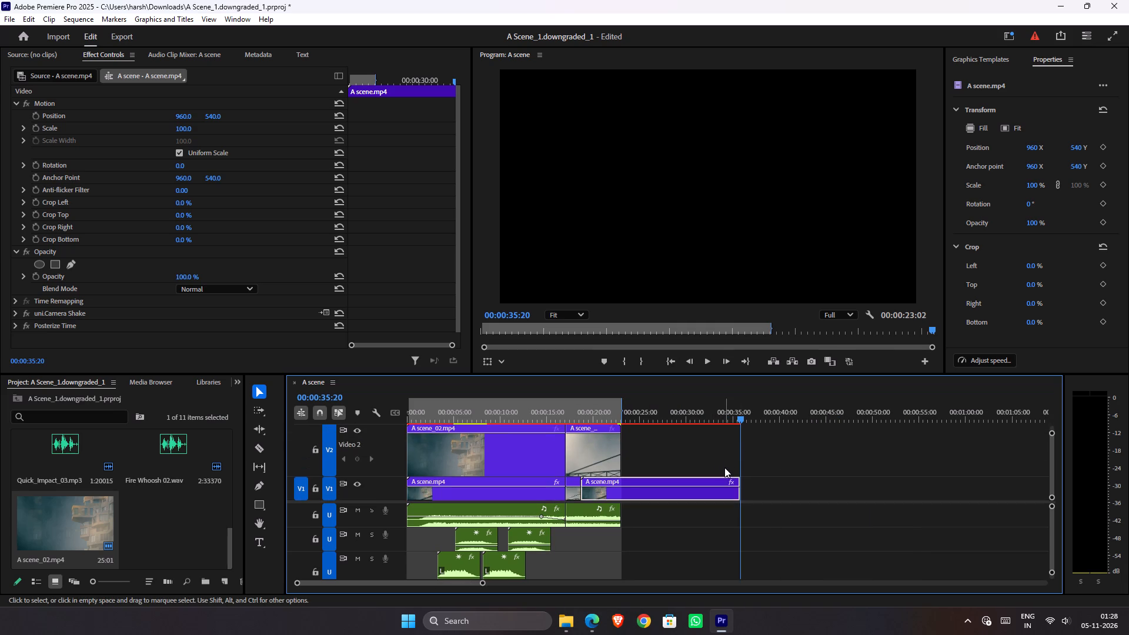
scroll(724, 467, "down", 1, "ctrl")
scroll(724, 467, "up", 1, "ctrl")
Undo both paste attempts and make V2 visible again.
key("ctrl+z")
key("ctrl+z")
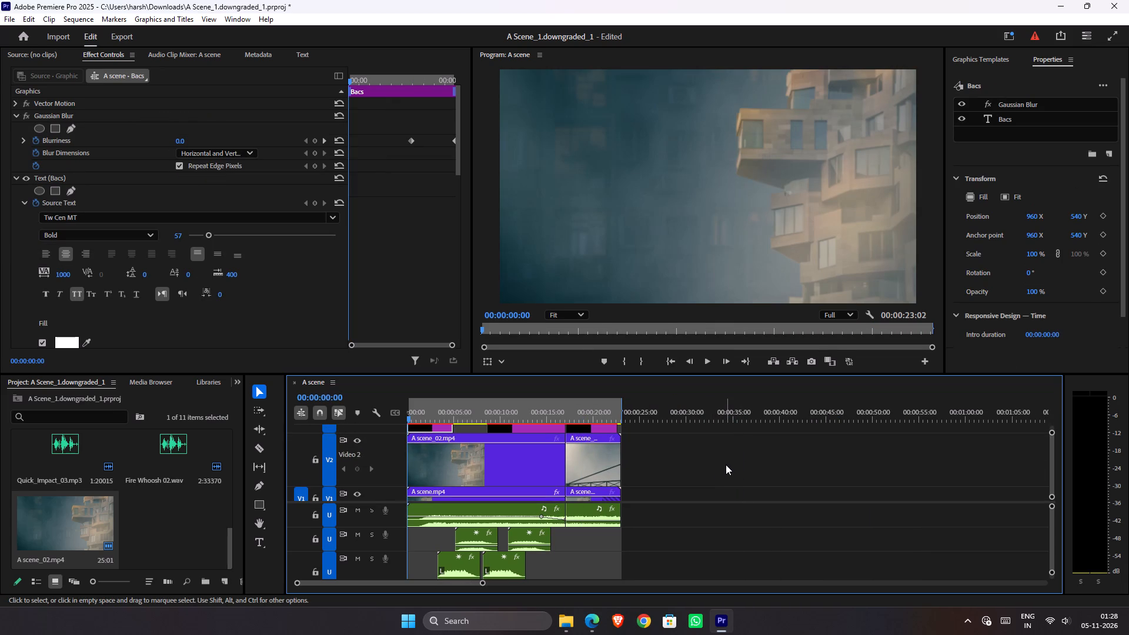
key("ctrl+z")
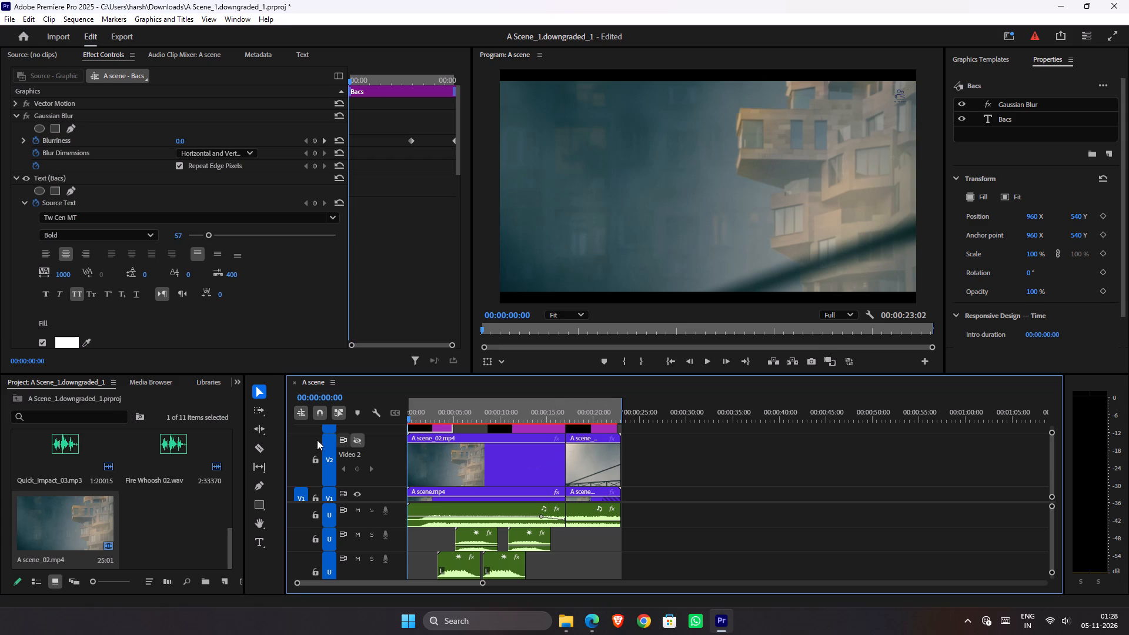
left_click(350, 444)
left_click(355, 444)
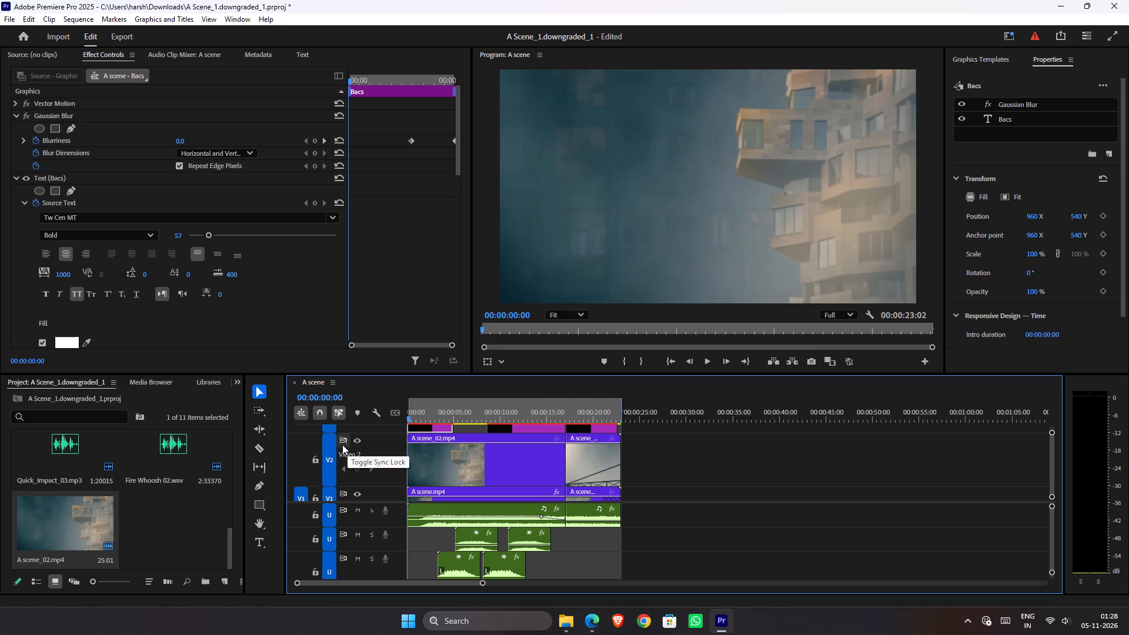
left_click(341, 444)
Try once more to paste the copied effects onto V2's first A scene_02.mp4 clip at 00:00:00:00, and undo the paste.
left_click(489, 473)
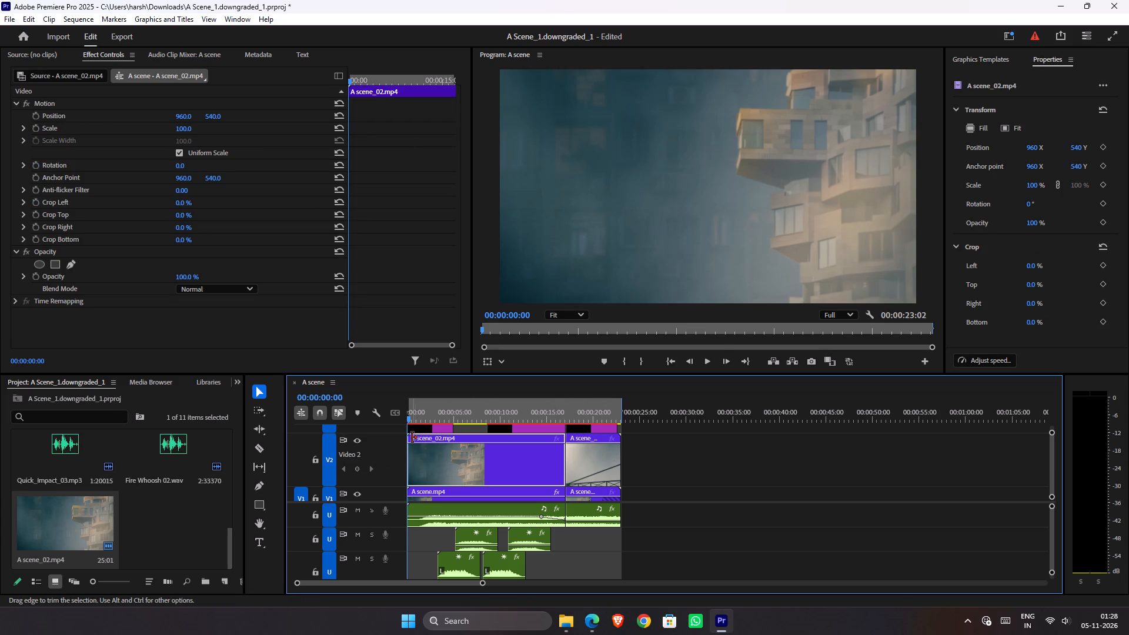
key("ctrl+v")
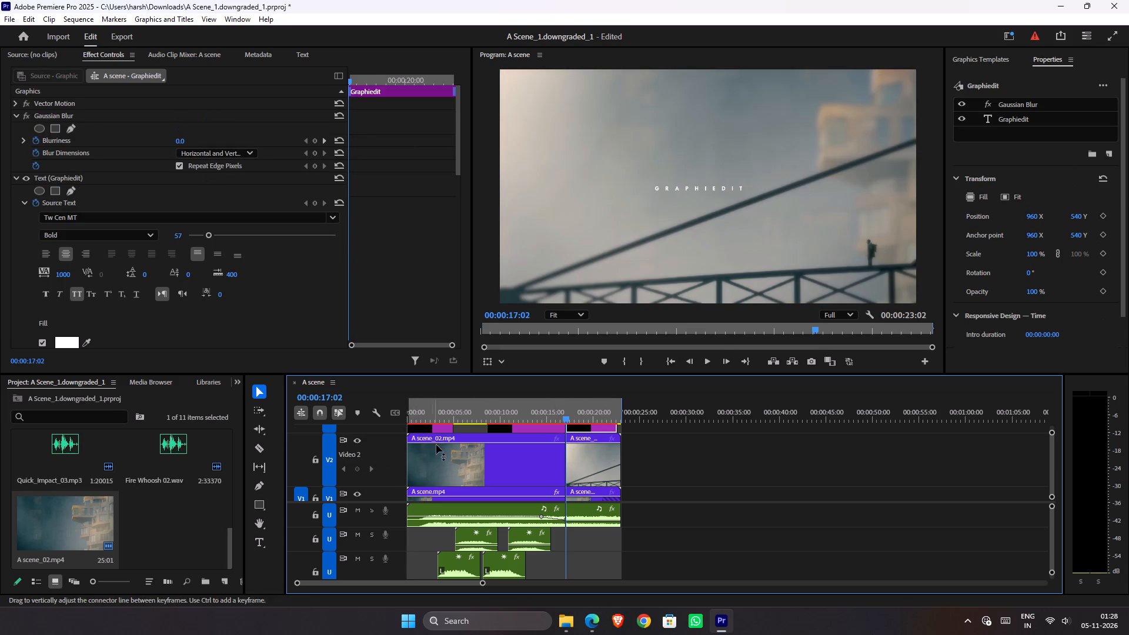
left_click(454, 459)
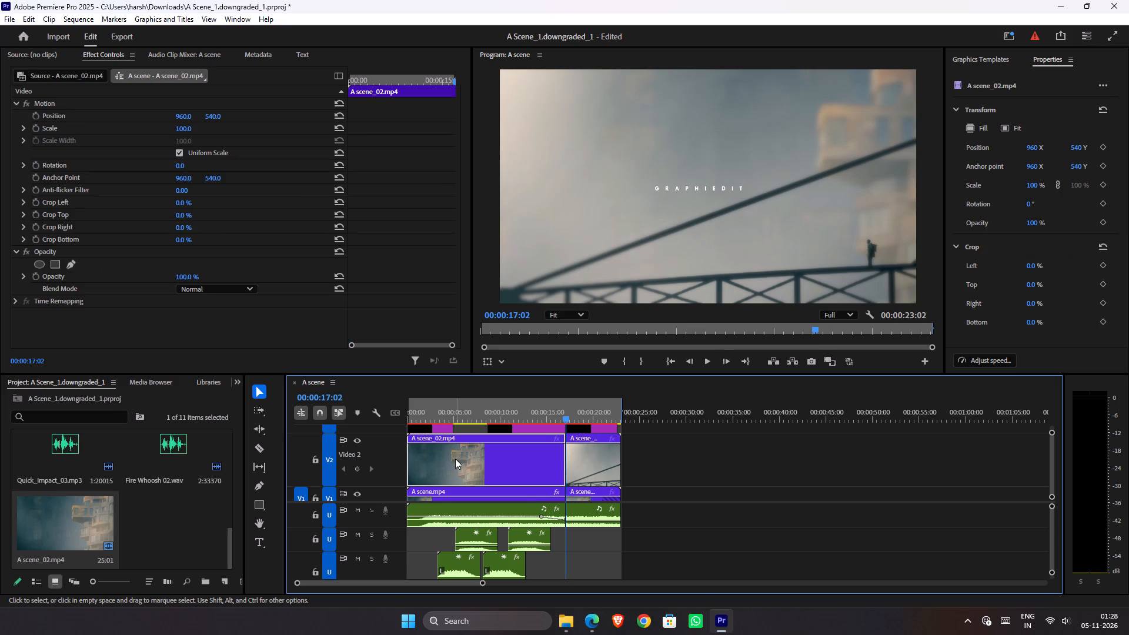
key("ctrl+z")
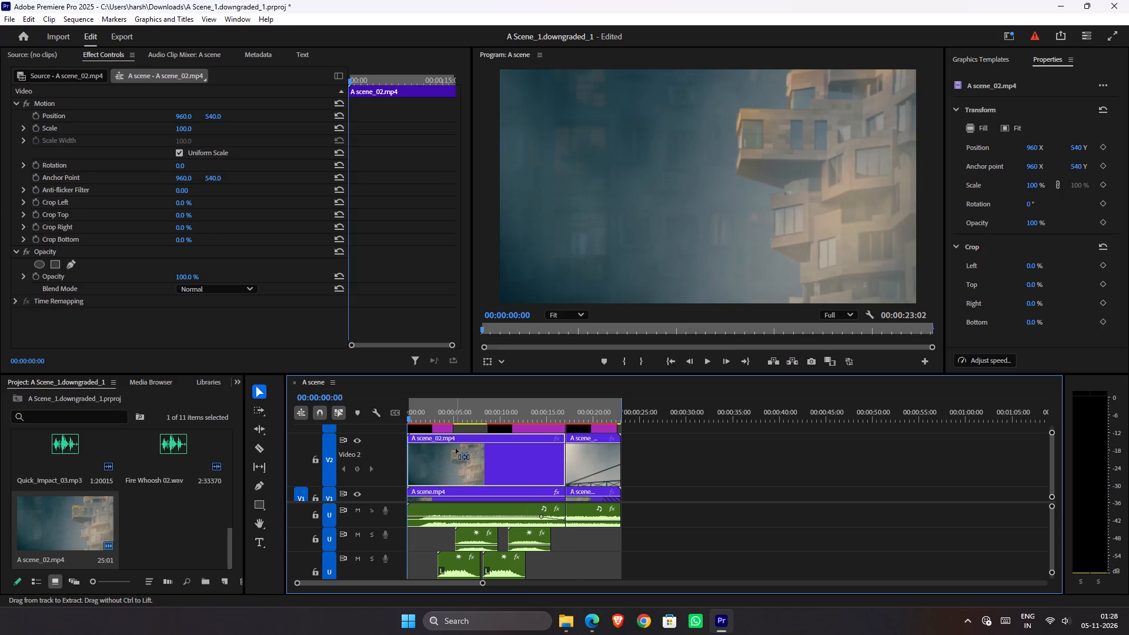
Copy Time Remapping, uni.Camera Shake and Posterize Time from V1's first A scene.mp4 clip and paste them onto V2's first A scene_02.mp4 clip.
left_click(455, 491)
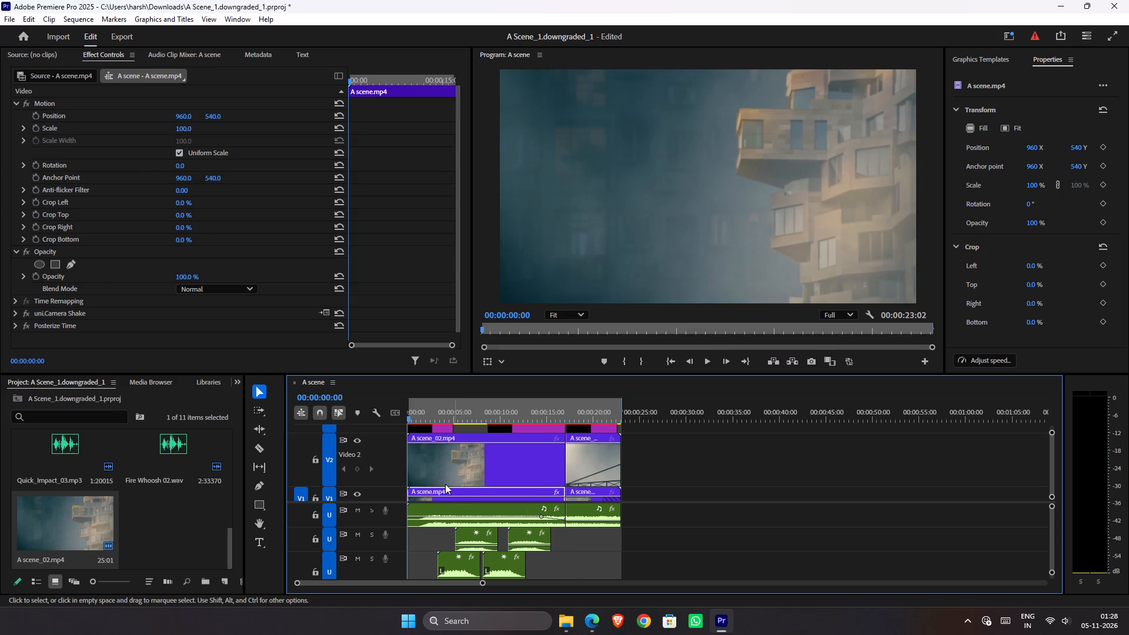
left_click(72, 302)
left_click(71, 314, "ctrl")
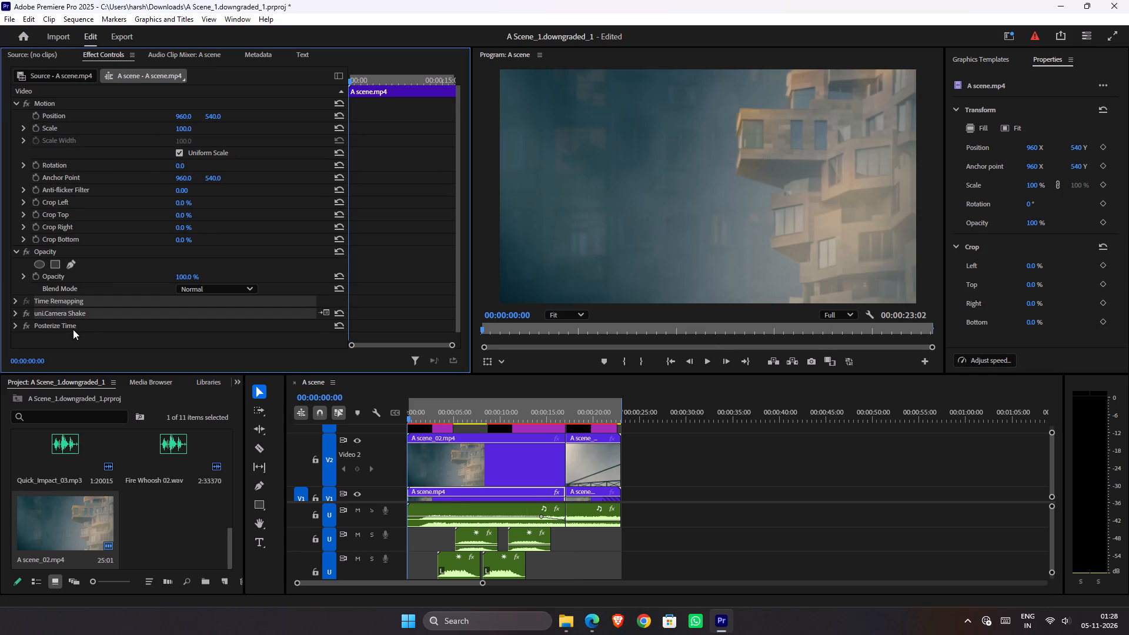
left_click(73, 330, "ctrl")
key("ctrl+c")
key("ctrl+c")
key("ctrl+c")
key("ctrl+c")
key("ctrl+c")
key("ctrl+c")
key("ctrl+c")
left_click(499, 467)
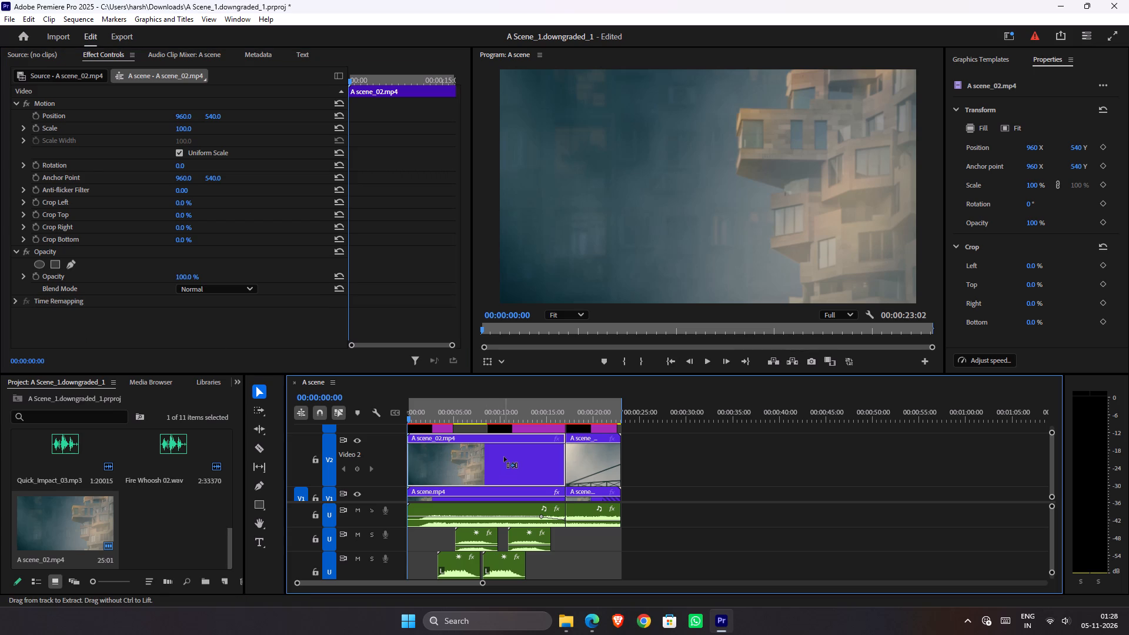
key("ctrl+v")
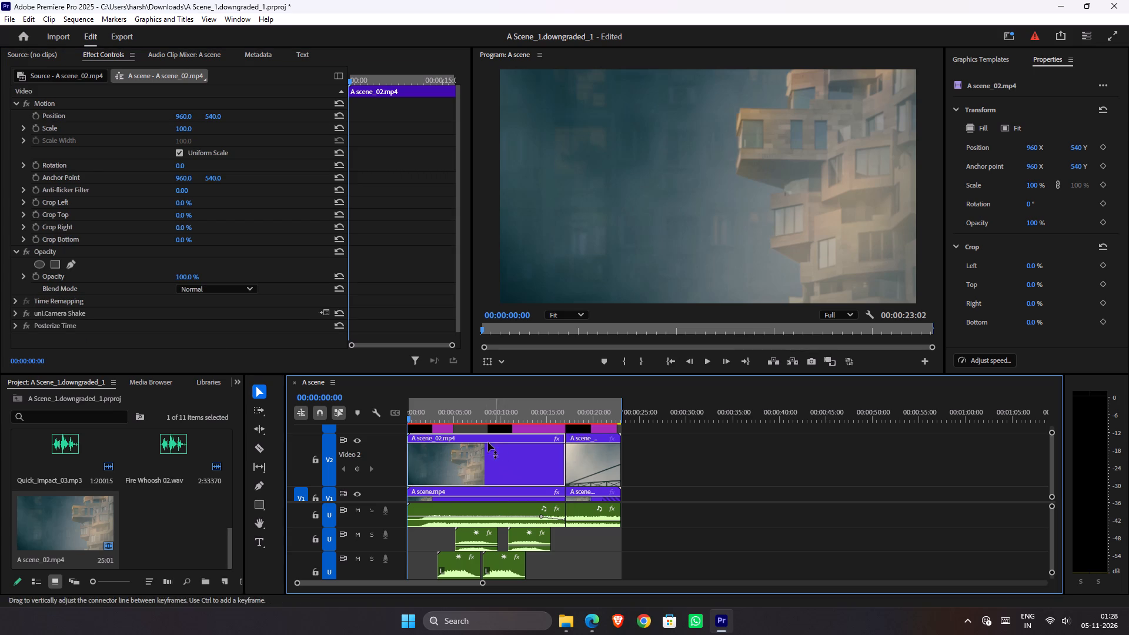
Play the sequence from 00:00:00:00 to check the pasted effects, restarting once and stopping at 00:00:08:17.
left_click_drag(423, 416, 349, 432)
key("space")
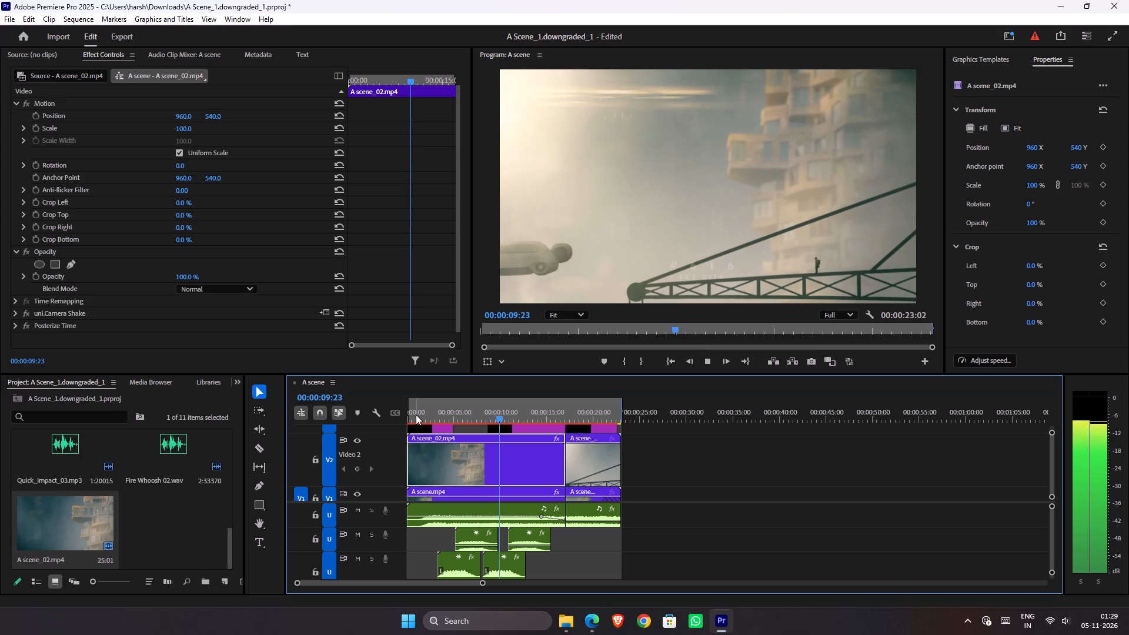
left_click_drag(416, 415, 362, 430)
key("space")
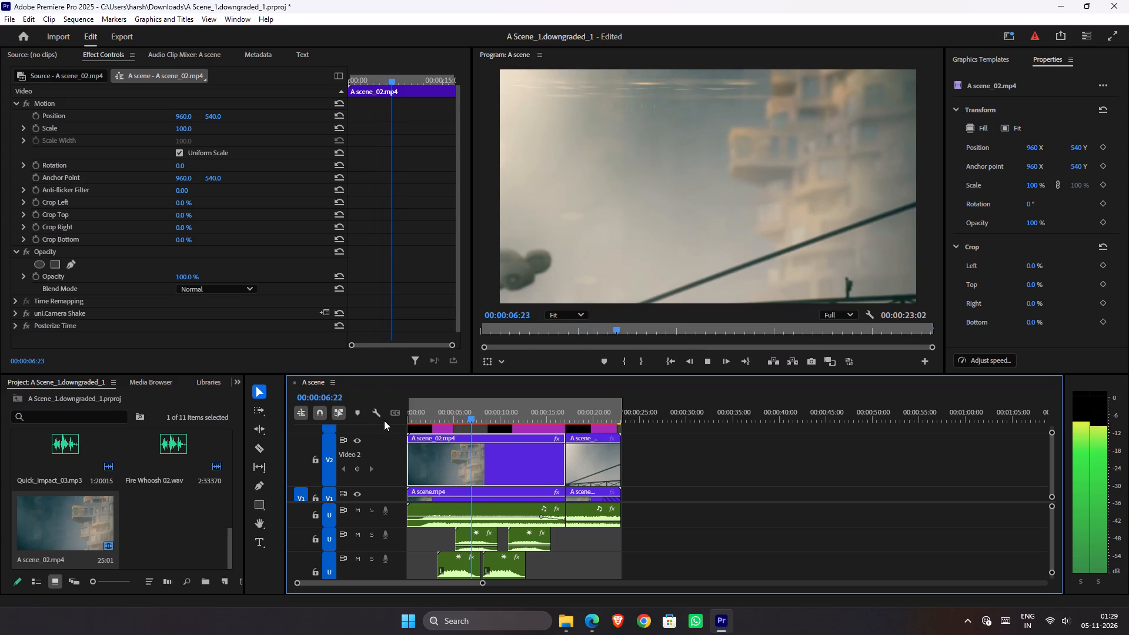
key("space")
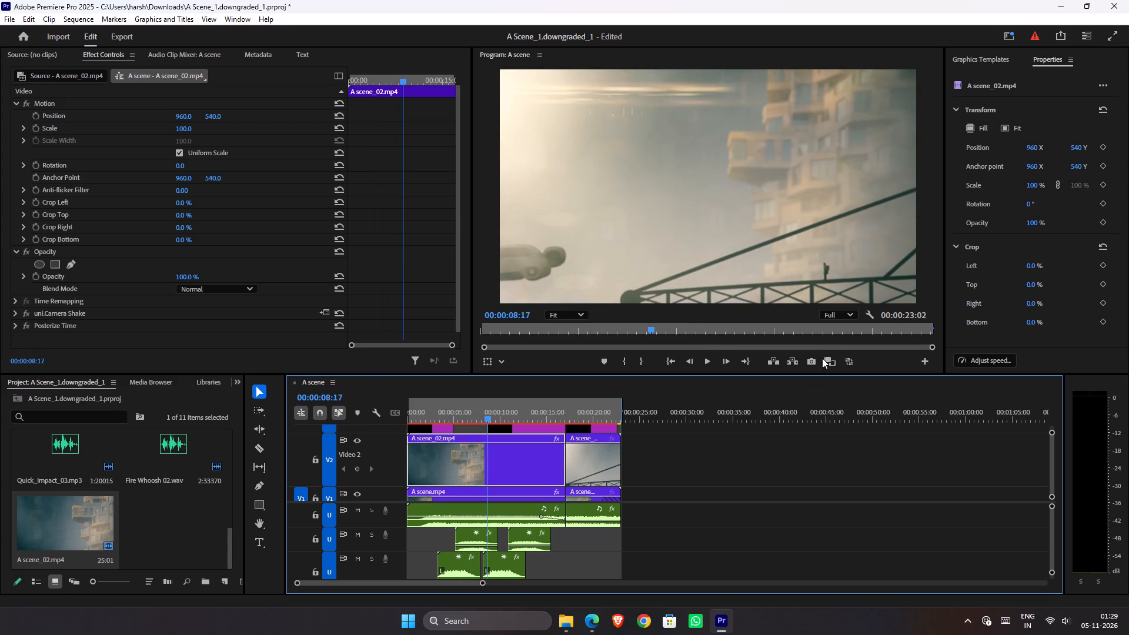
Set the Program Monitor's playback resolution to 1/4.
left_click(841, 315)
left_click(838, 363)
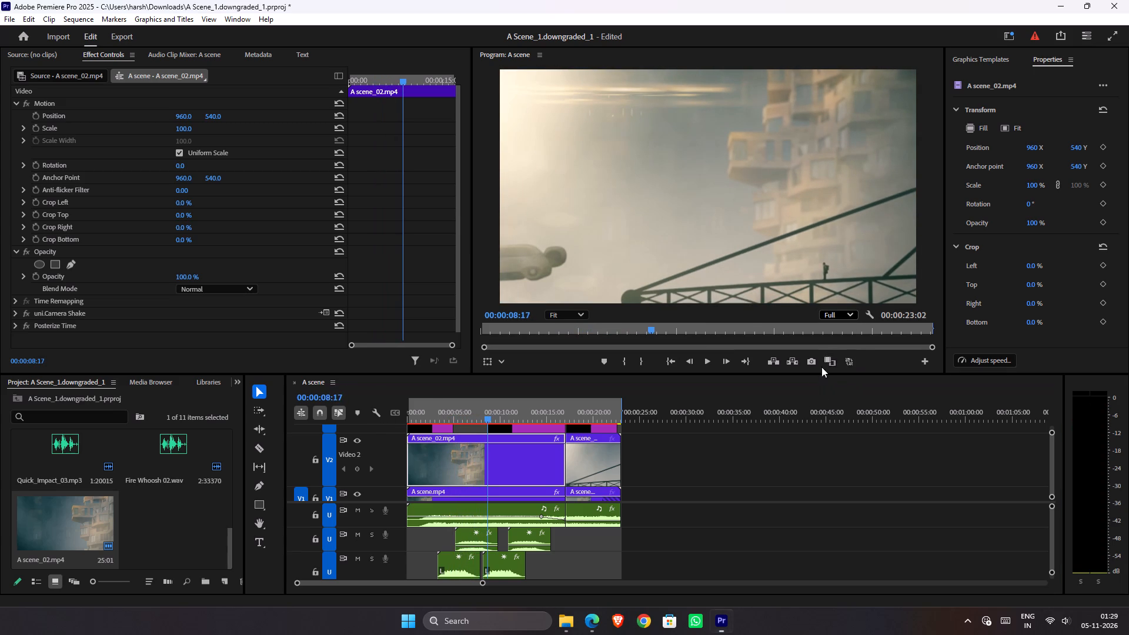
Play on from about 00:00:08:17 past the final title at 00:00:19:17, and return the playhead to 00:00:00:00.
left_click_drag(503, 419, 485, 419)
key("space")
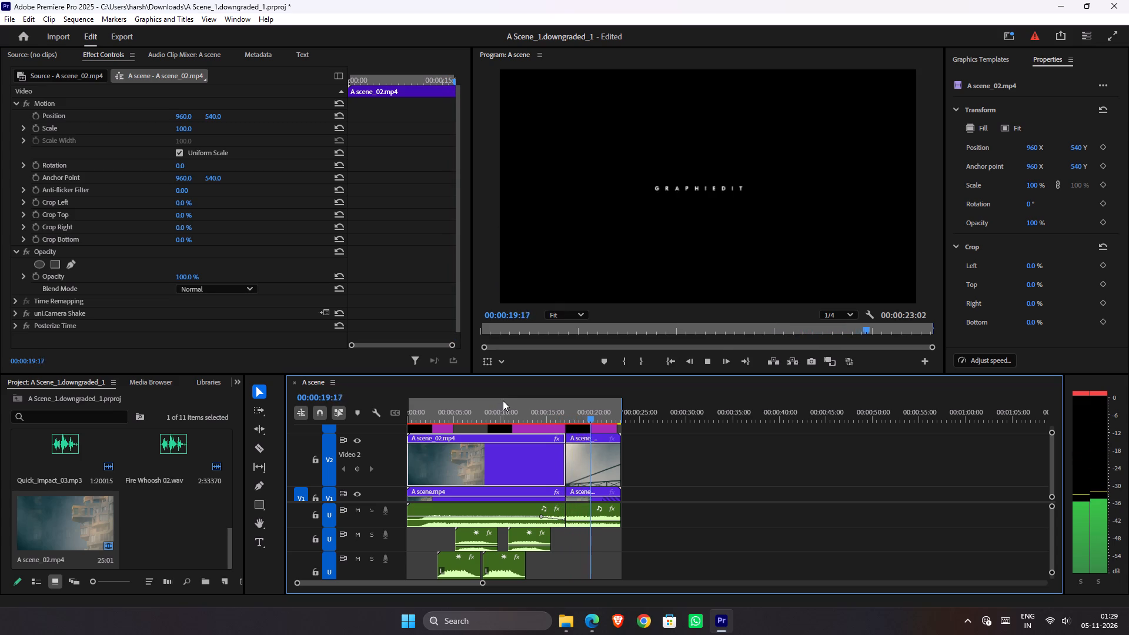
left_click_drag(506, 406, 443, 420)
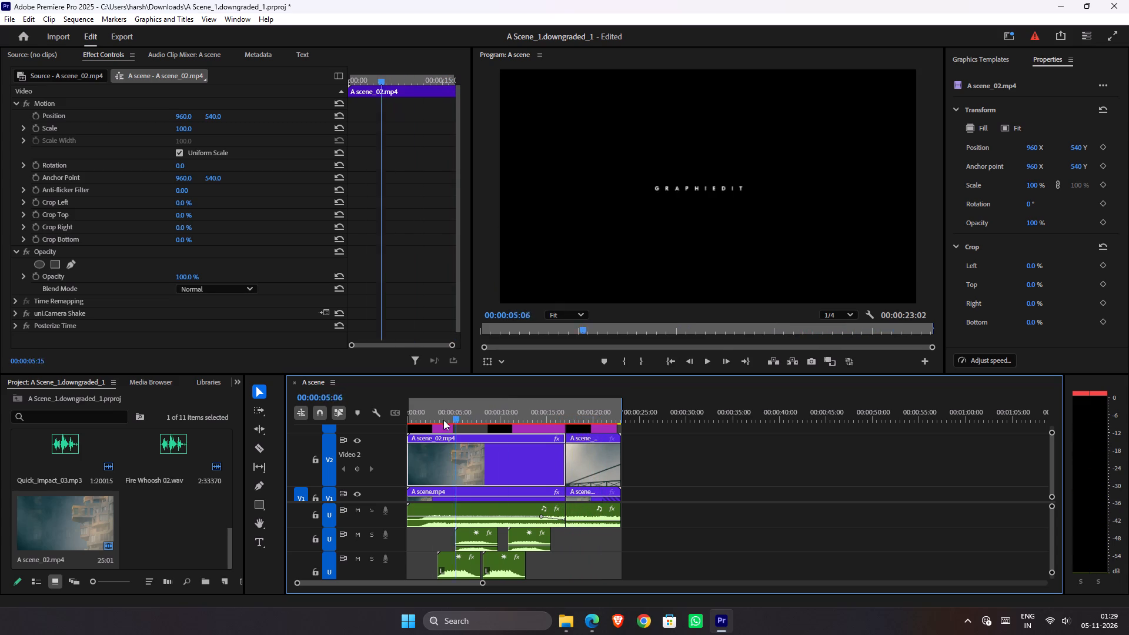
left_click_drag(443, 420, 394, 428)
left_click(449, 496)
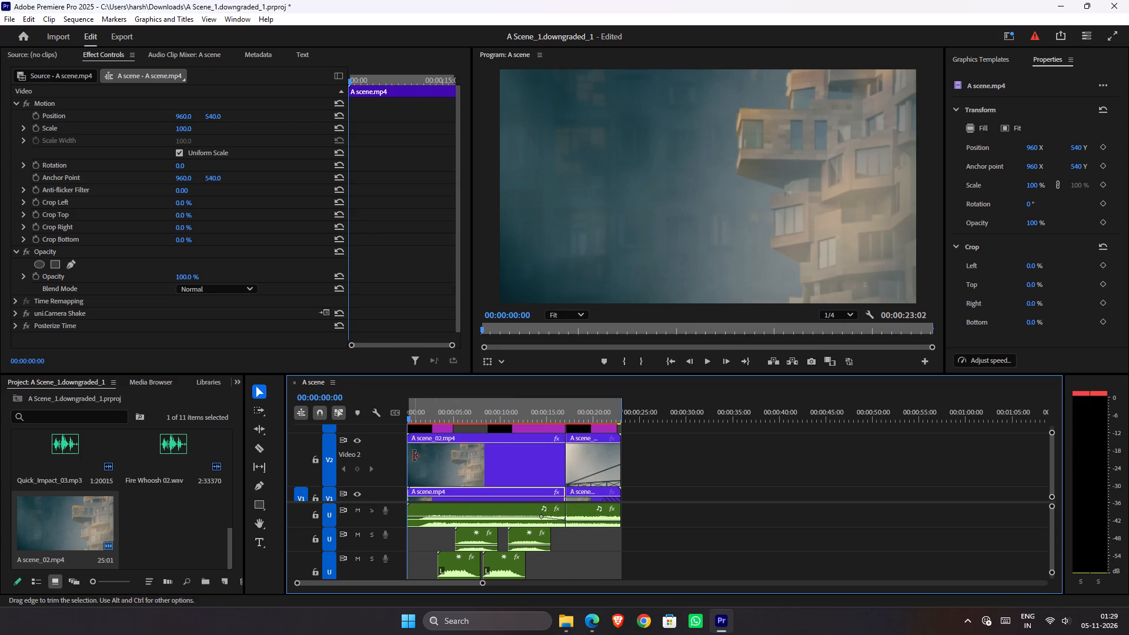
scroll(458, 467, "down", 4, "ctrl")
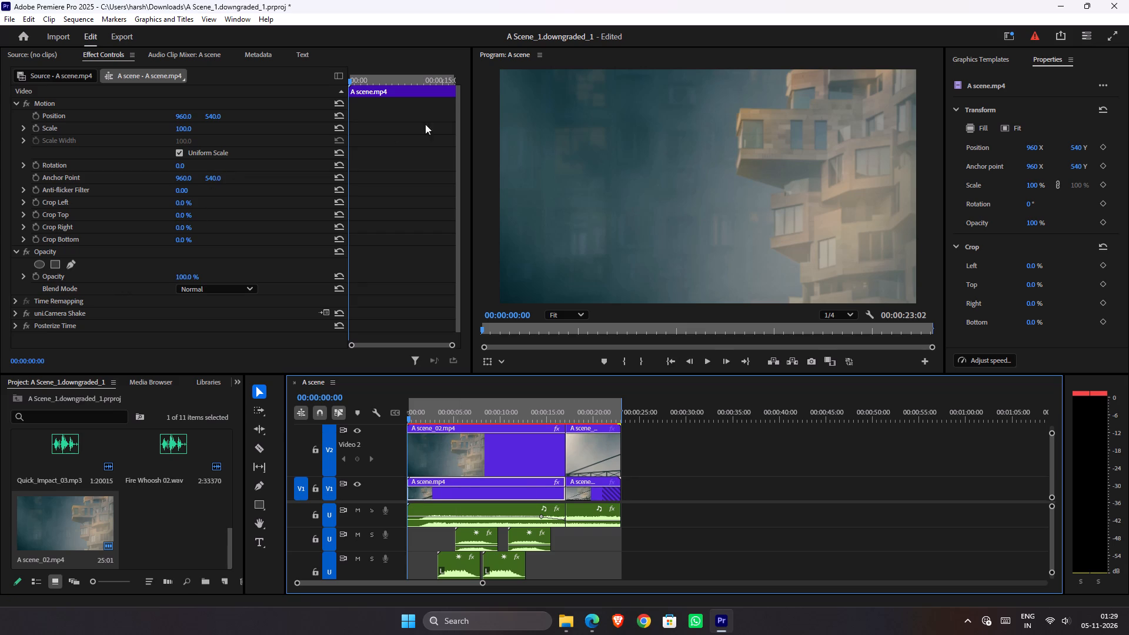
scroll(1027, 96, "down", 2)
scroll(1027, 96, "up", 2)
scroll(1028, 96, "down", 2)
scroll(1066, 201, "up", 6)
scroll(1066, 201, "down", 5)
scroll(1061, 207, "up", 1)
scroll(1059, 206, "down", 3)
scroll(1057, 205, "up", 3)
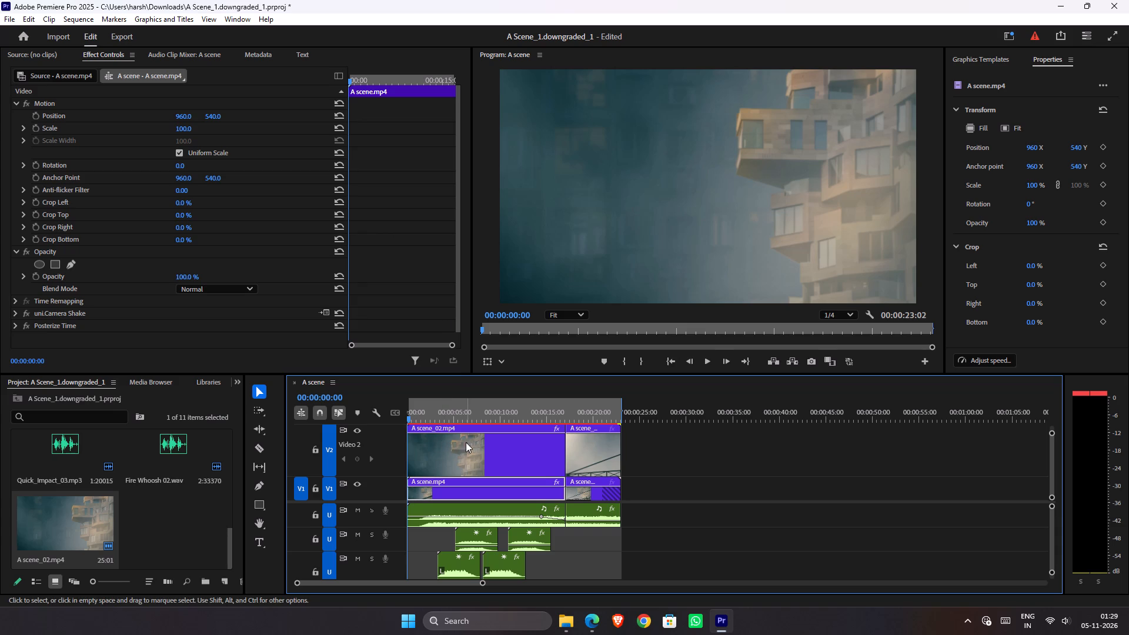
Toggle V2's visibility at 00:00:00:00 and 00:00:11:19 to compare A scene_02.mp4's framing with the original A scene.mp4.
left_click(353, 429)
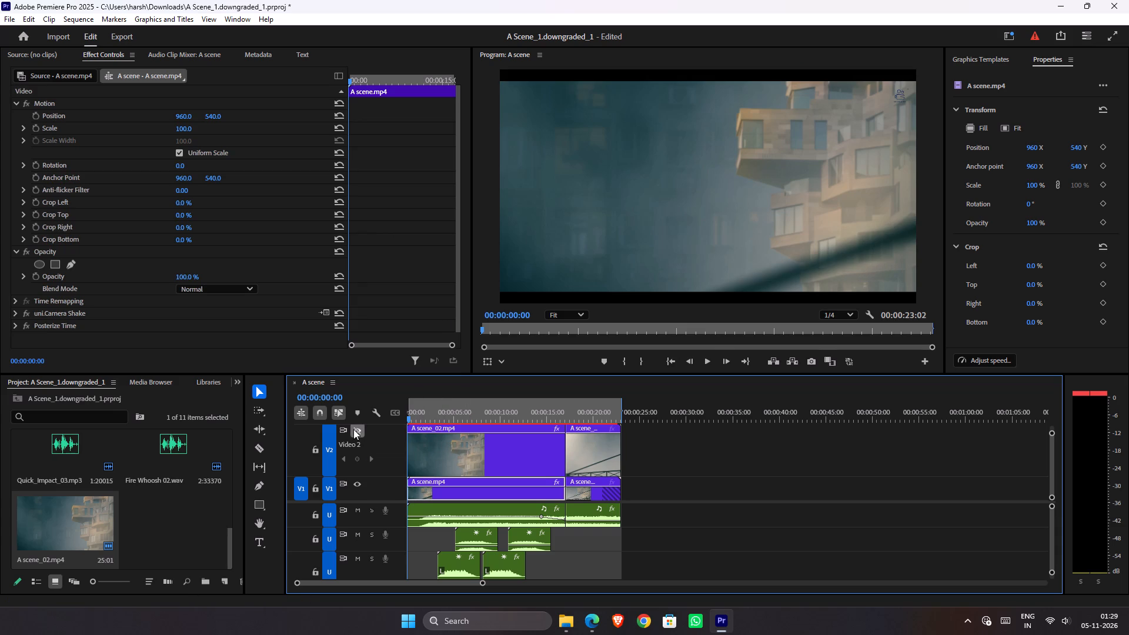
left_click(353, 429)
left_click(353, 429)
left_click_drag(423, 413, 519, 421)
left_click(357, 434)
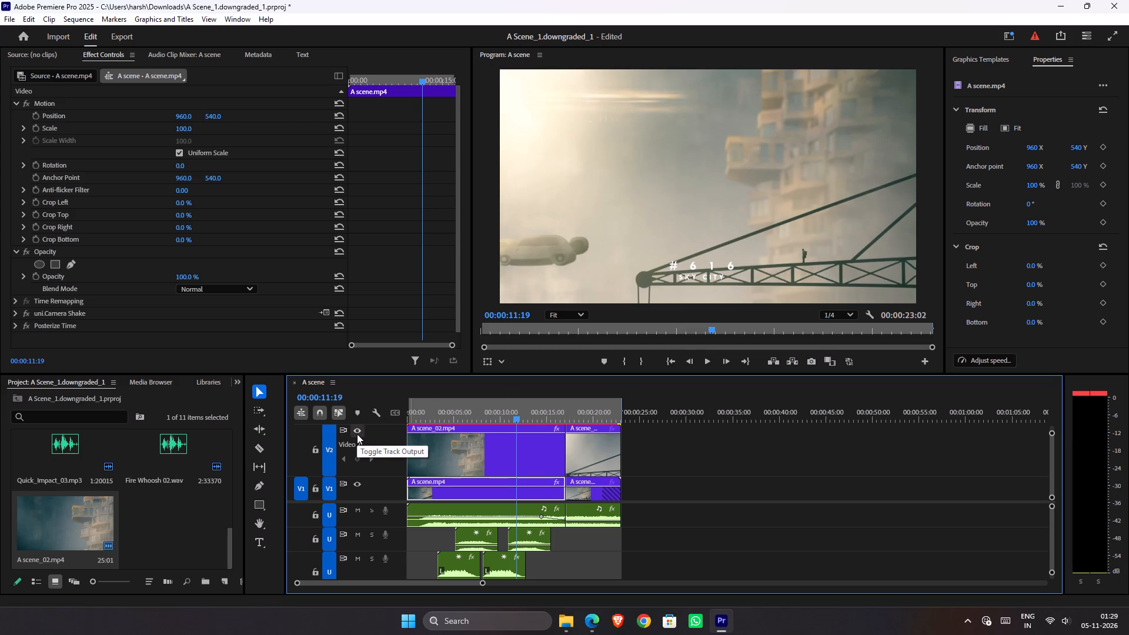
left_click(357, 434)
double_click(357, 434)
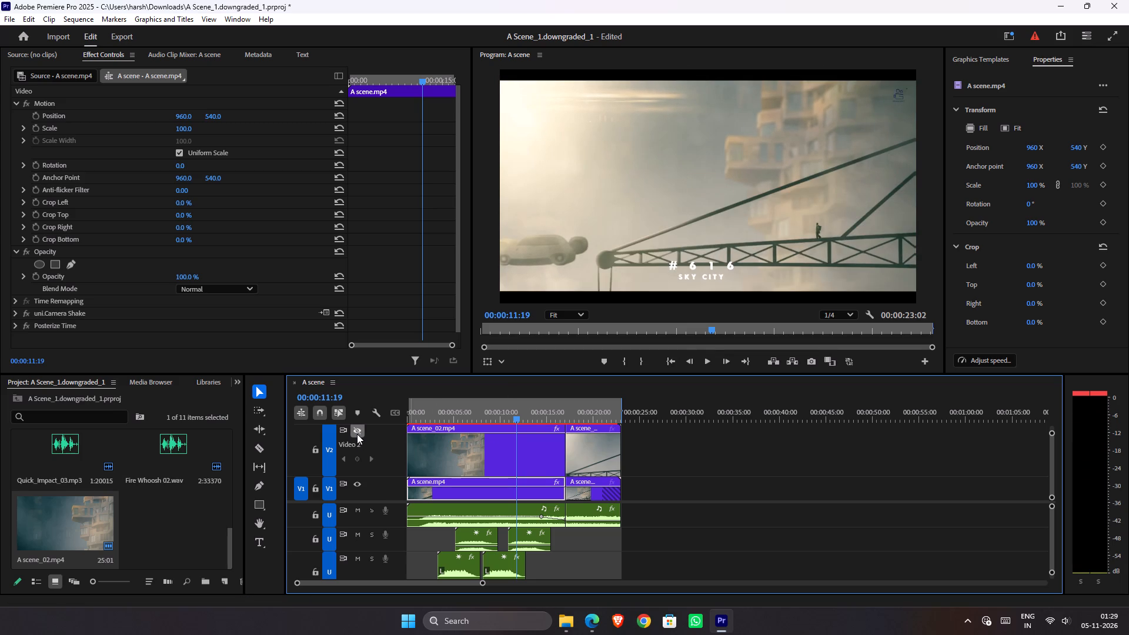
left_click(357, 434)
left_click(357, 434)
left_click(357, 434)
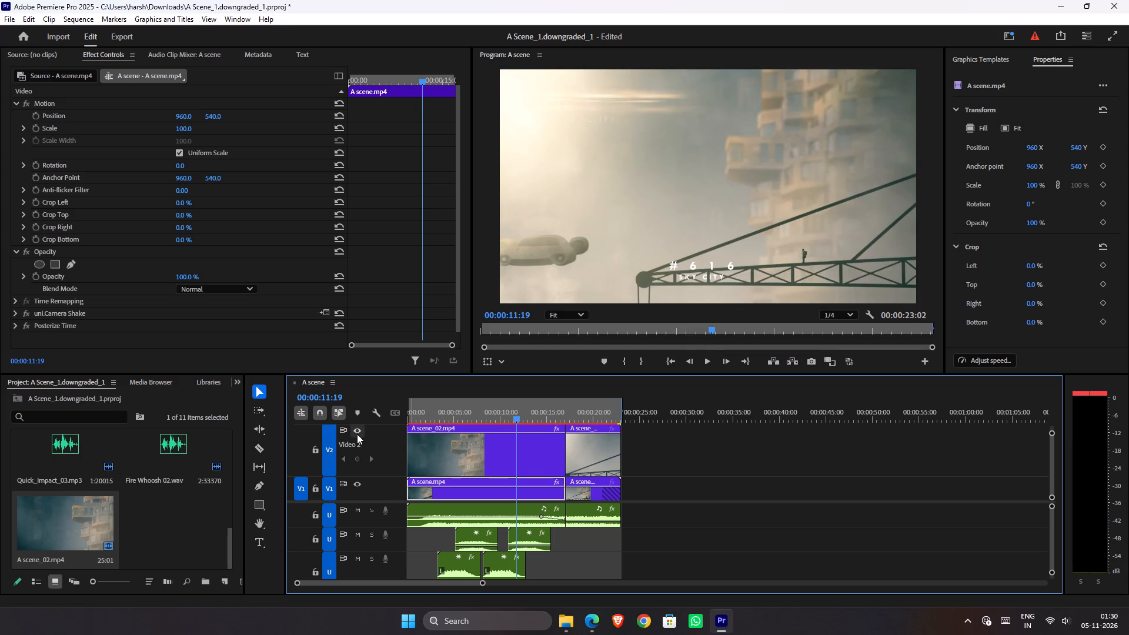
left_click(357, 434)
left_click(357, 434)
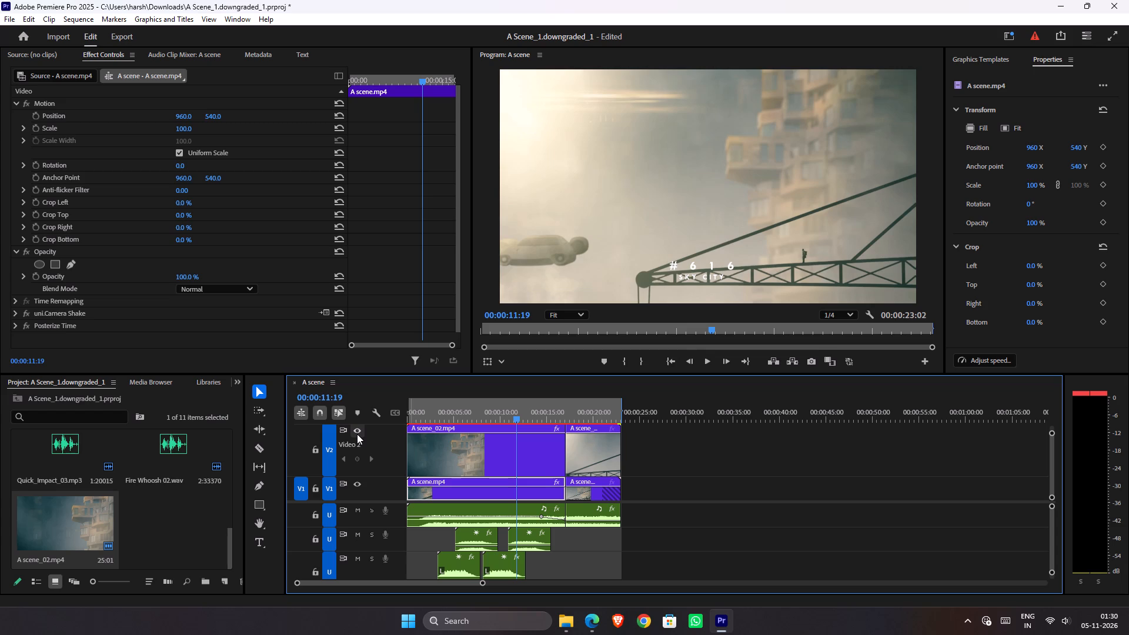
left_click(357, 434)
left_click(357, 434)
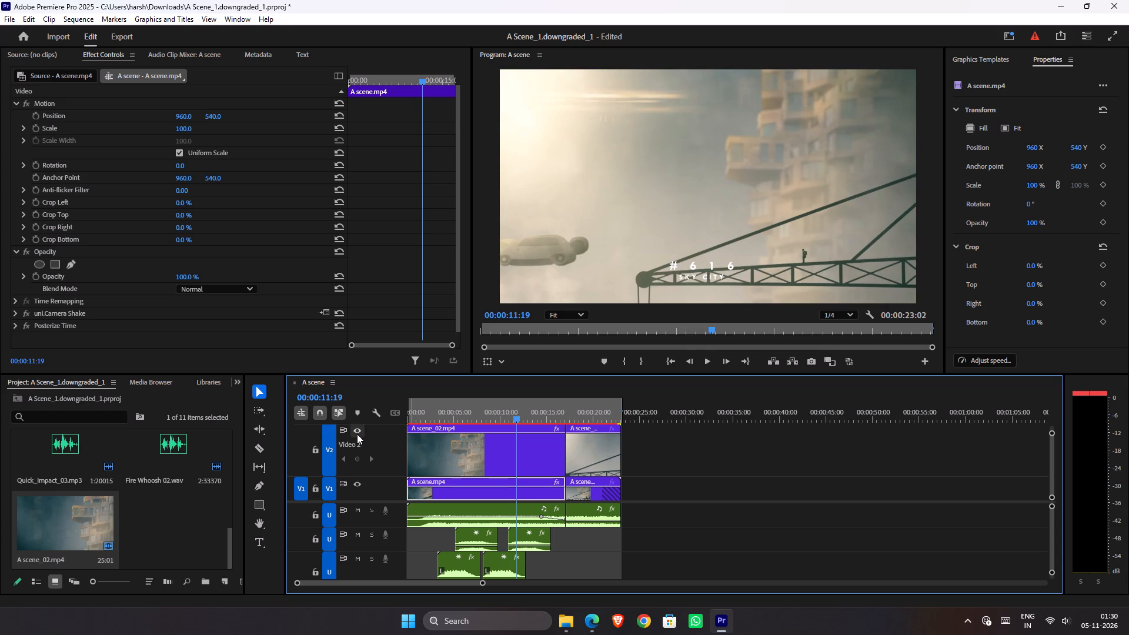
left_click(357, 434)
left_click(357, 434)
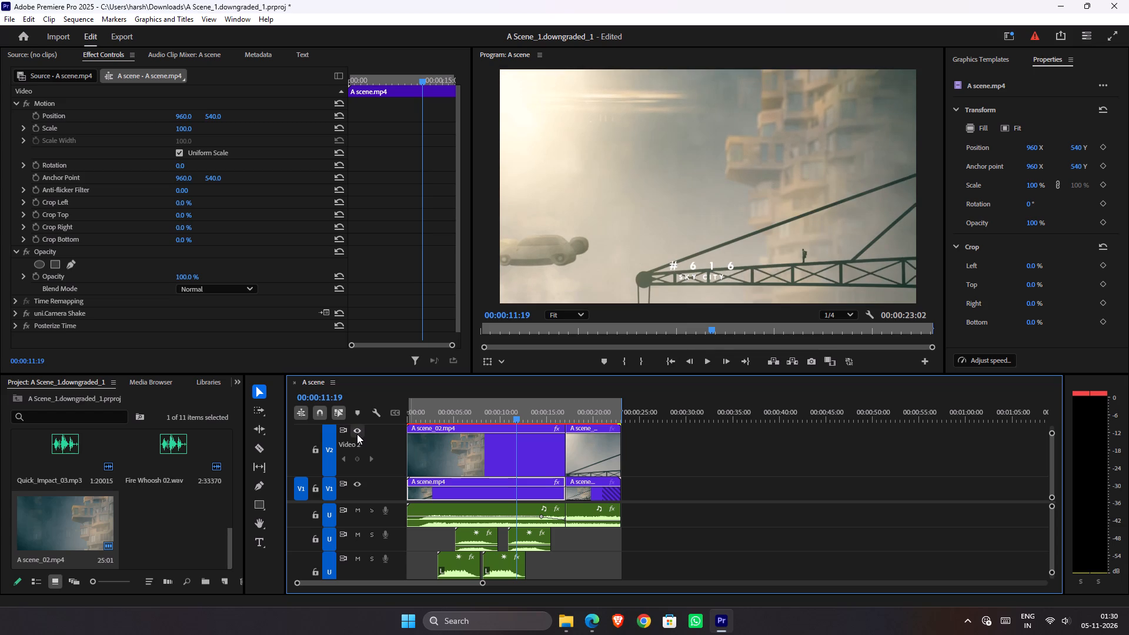
left_click(357, 434)
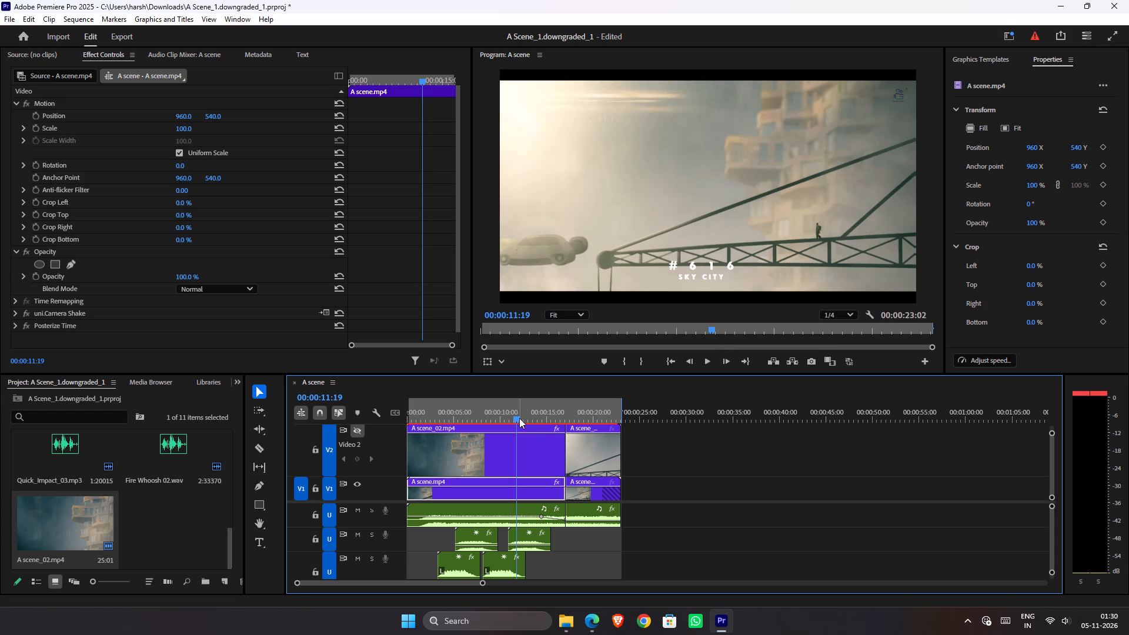
Examine the original V1 footage between 00:00:12:21 and 00:00:16:00 with V2 hidden, and compare it against V2 at 00:00:13:15.
left_click_drag(519, 418, 559, 418)
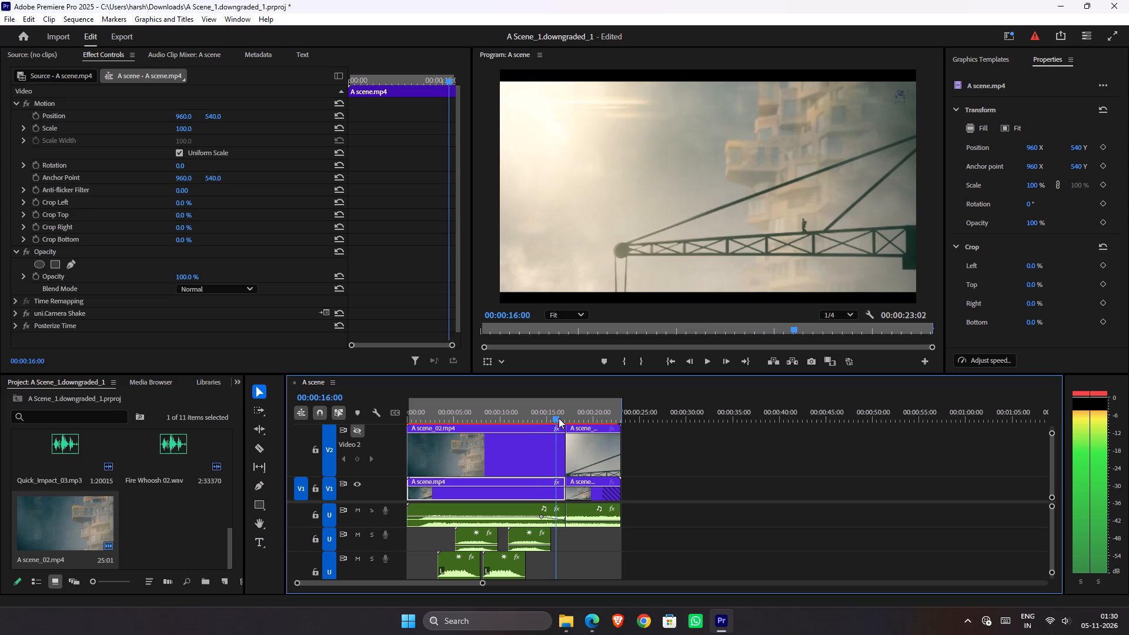
left_click_drag(559, 418, 530, 420)
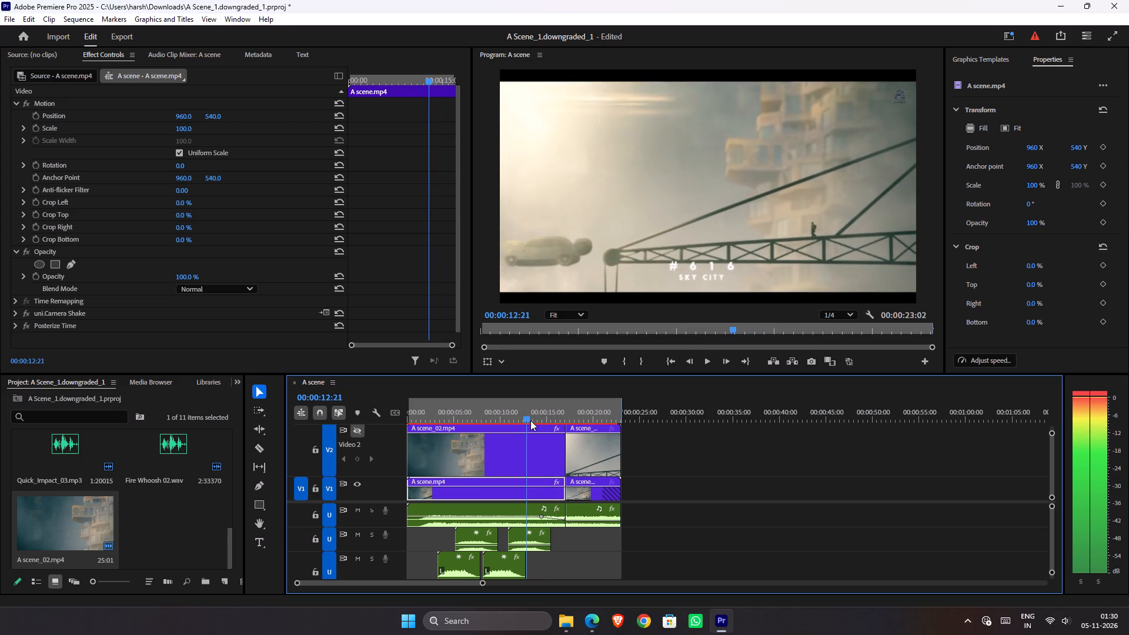
left_click_drag(530, 420, 537, 422)
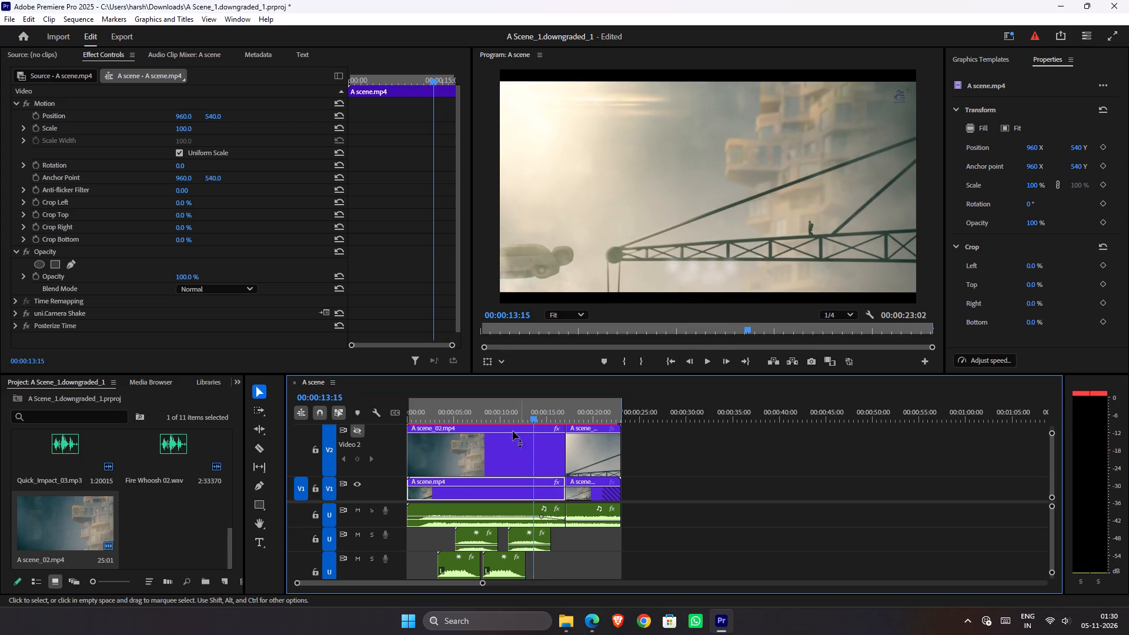
left_click(359, 430)
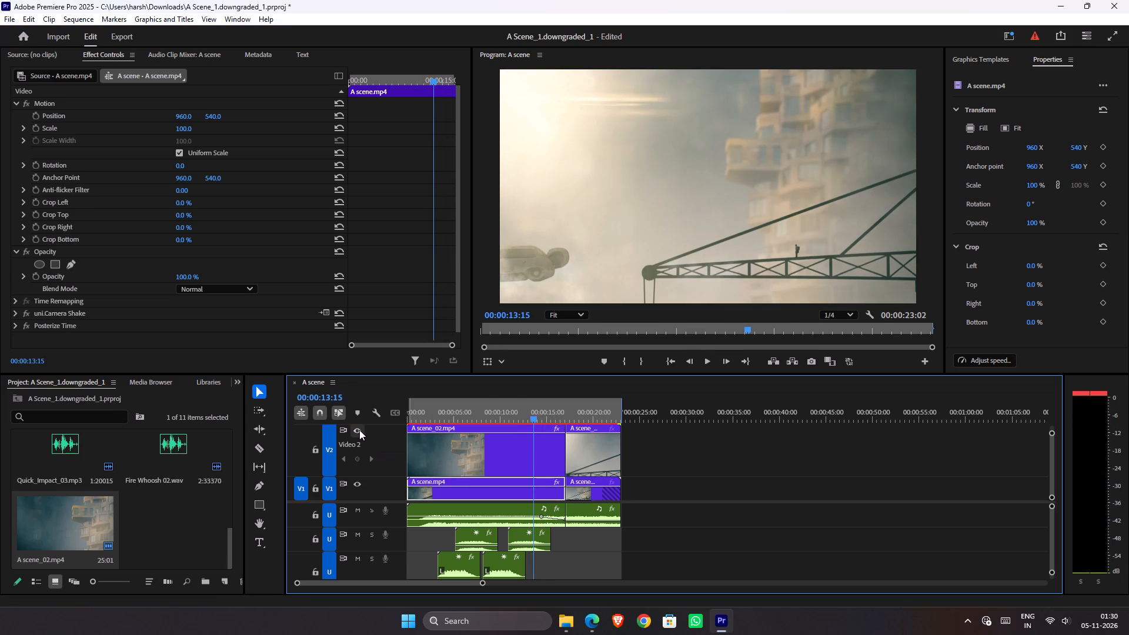
left_click(359, 430)
left_click(361, 430)
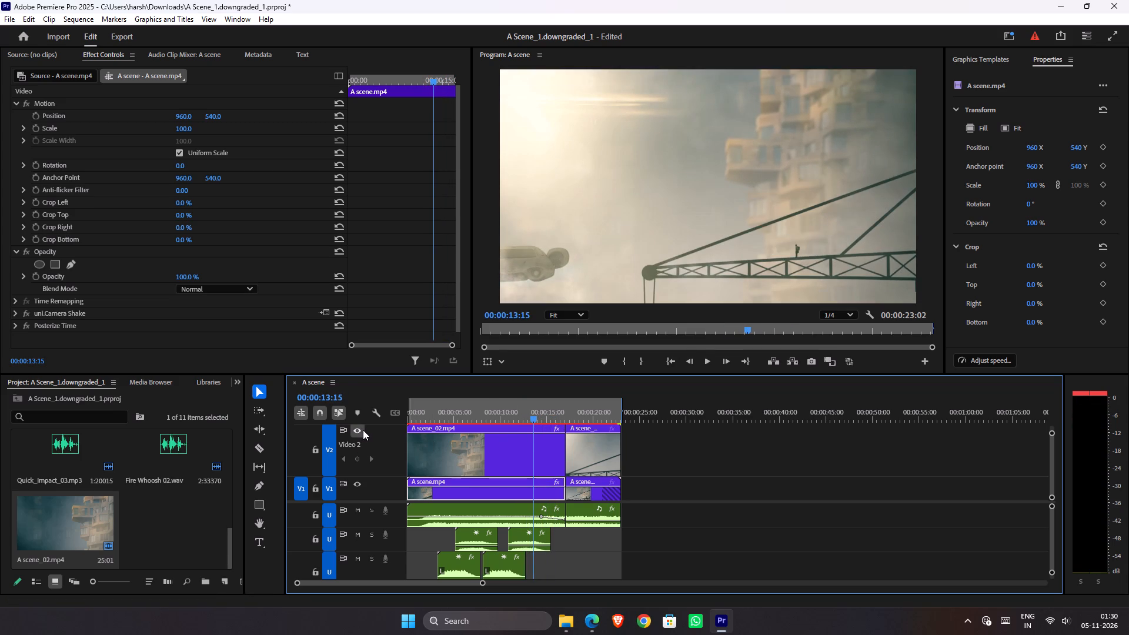
left_click(363, 430)
left_click(537, 456)
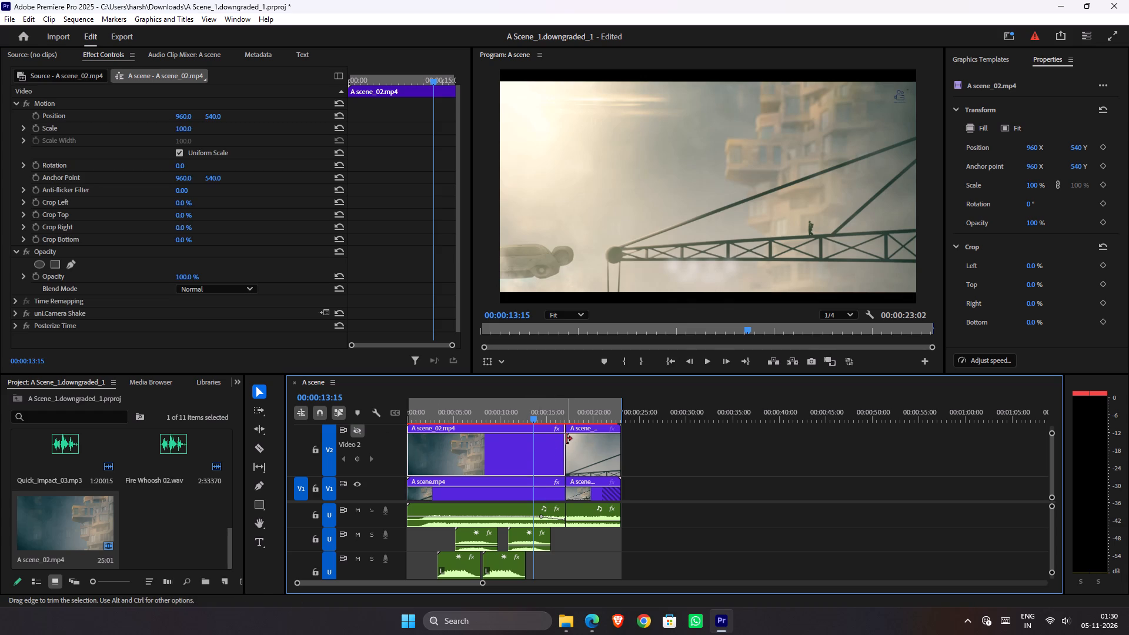
key("space")
key("space")
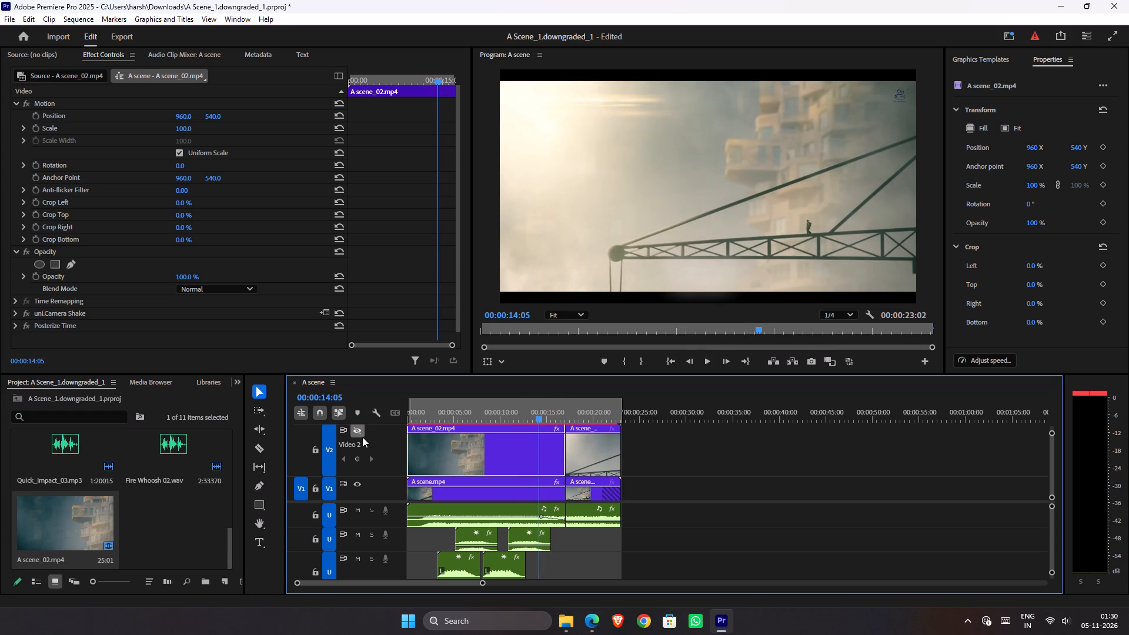
Make V2 visible again and play the sequence from 00:00:14:05 to its end.
left_click(359, 433)
key("space")
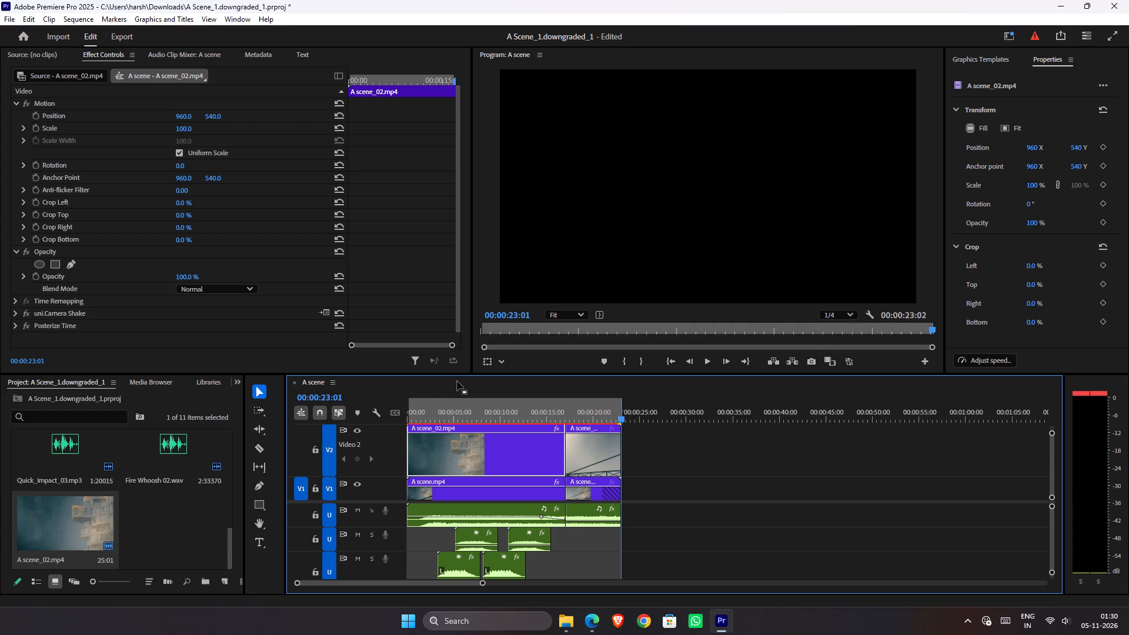
Save the A Scene_1.downgraded_1 project.
key("ctrl+s")
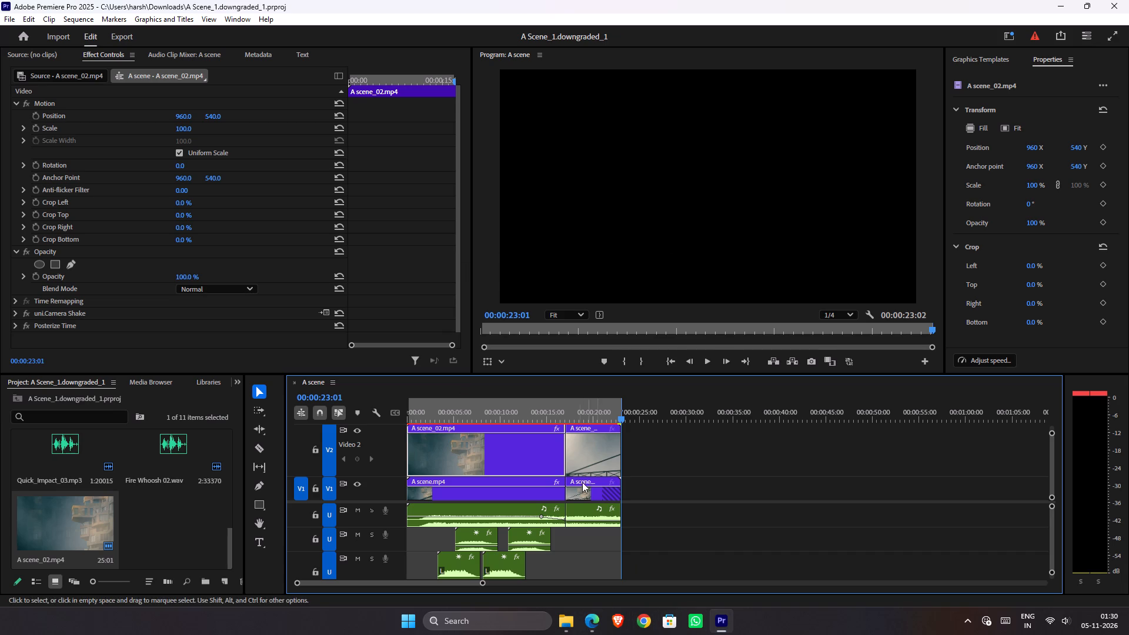
Turn on track targeting for V4, the track holding the #616 title.
scroll(557, 472, "up", 7, "ctrl")
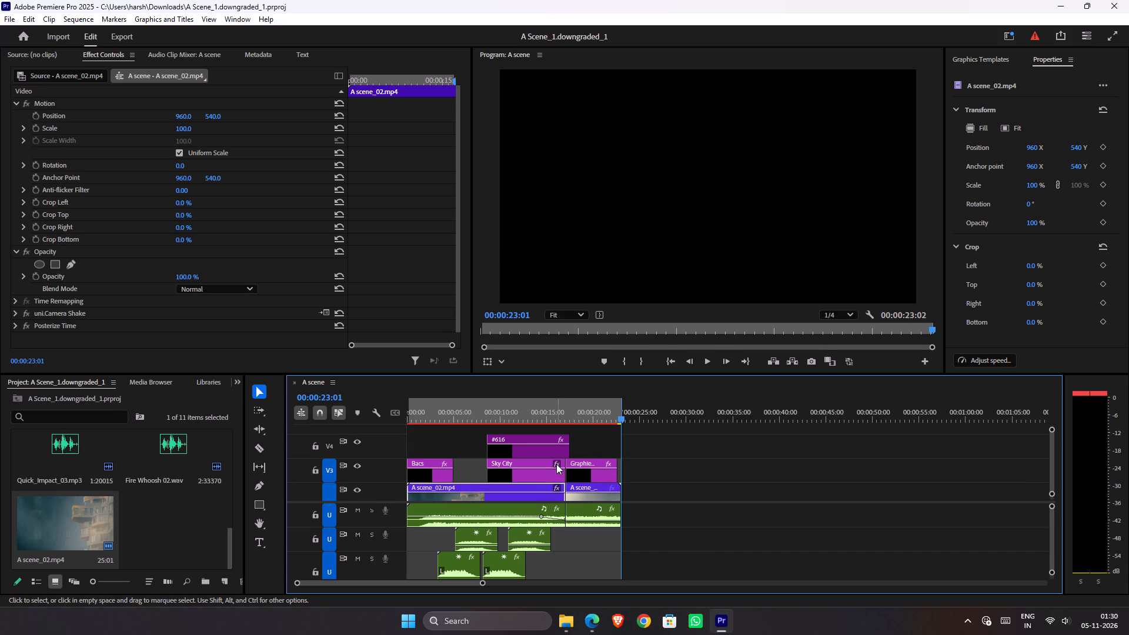
left_click(328, 448)
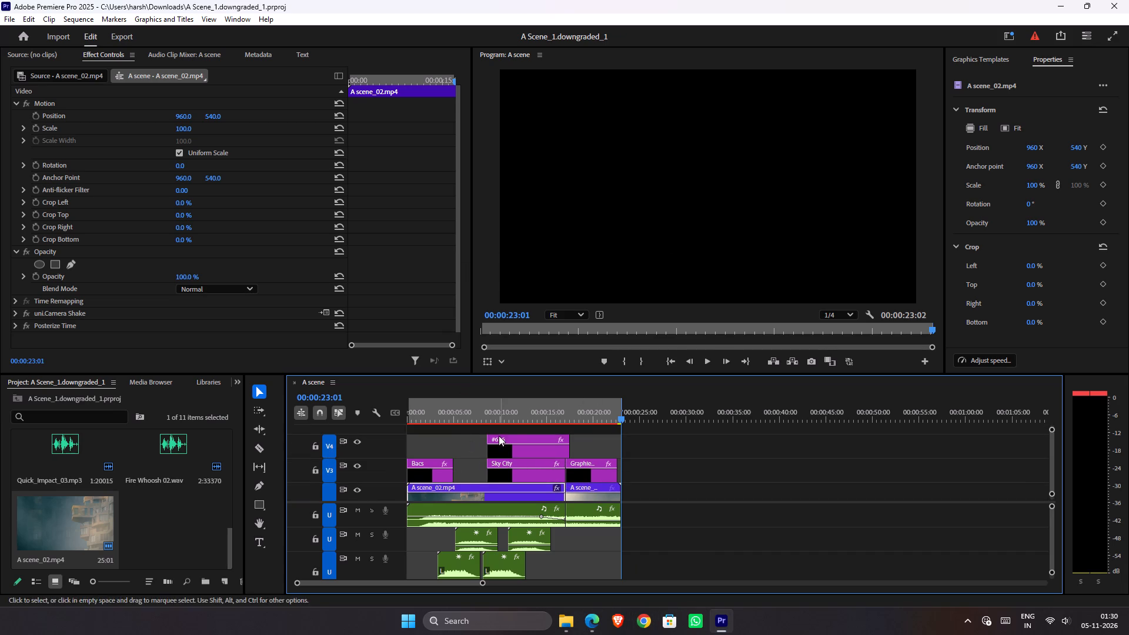
Examine the Posterize Time settings on the A scene_02.mp4 clip on V2, with the playhead at the sequence start.
scroll(501, 440, "up", 1, "ctrl")
scroll(501, 446, "down", 4, "ctrl")
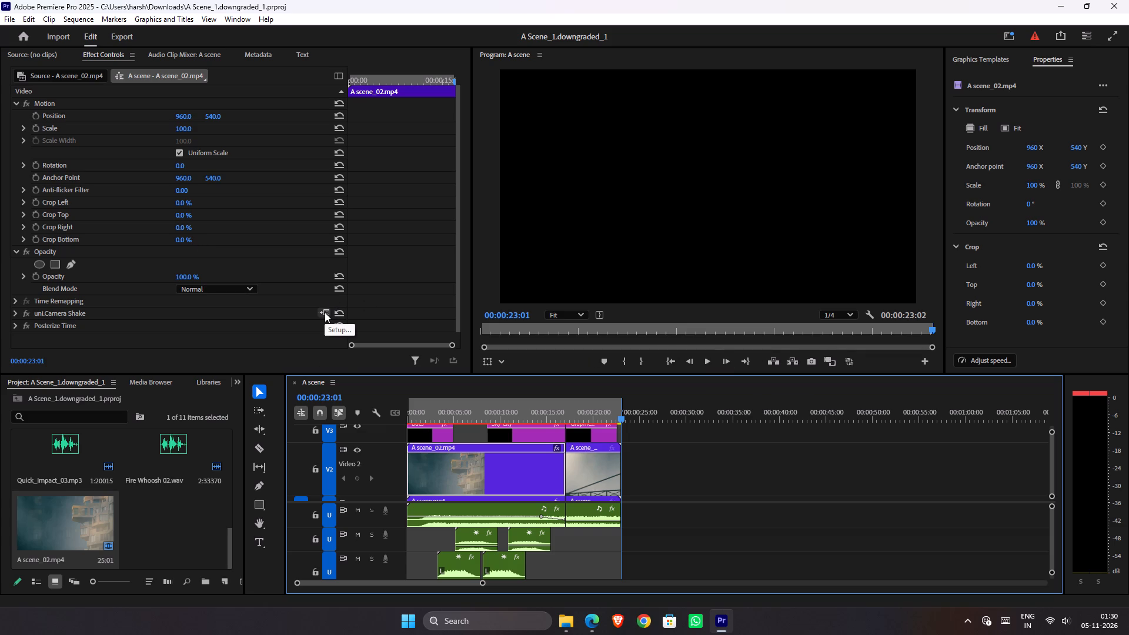
left_click_drag(423, 406, 419, 408)
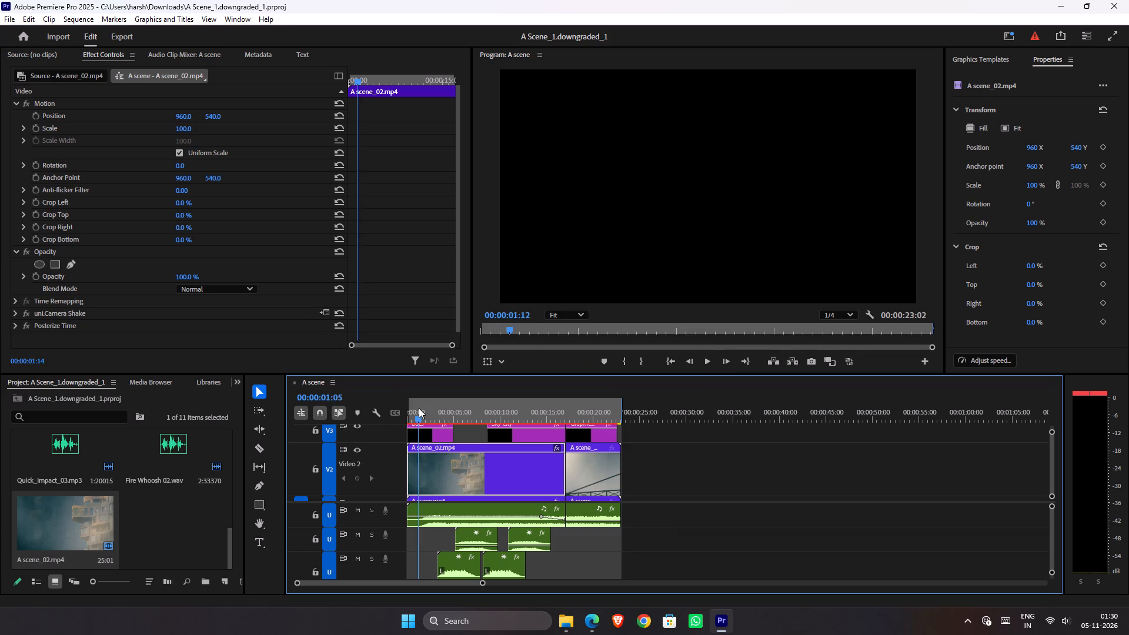
left_click_drag(419, 408, 403, 408)
left_click(12, 327)
left_click(18, 326)
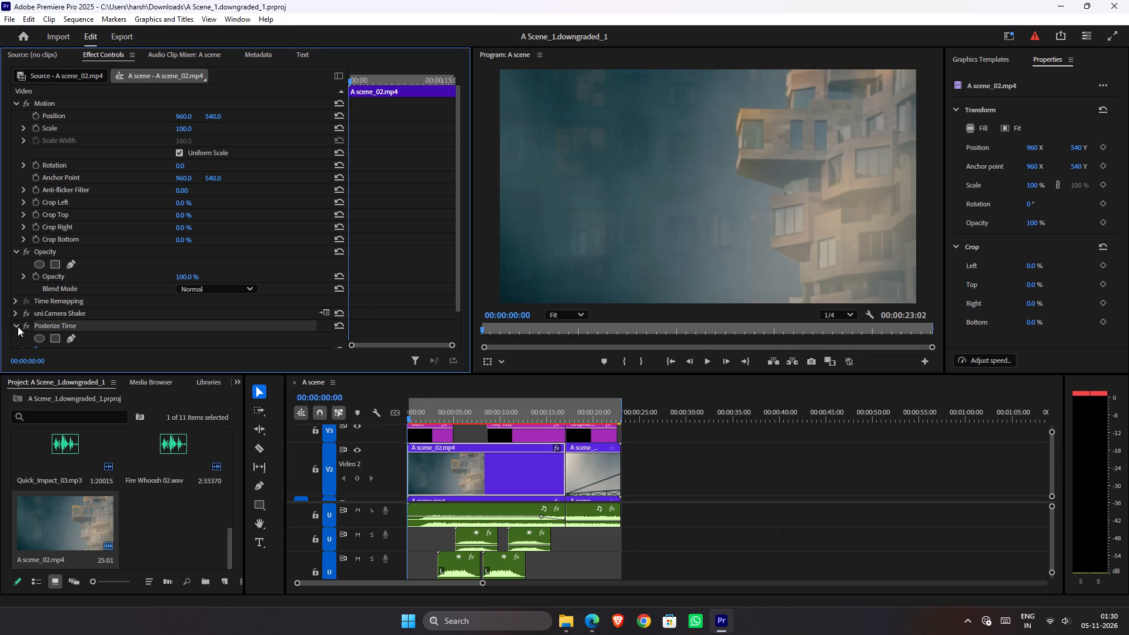
scroll(51, 325, "down", 2)
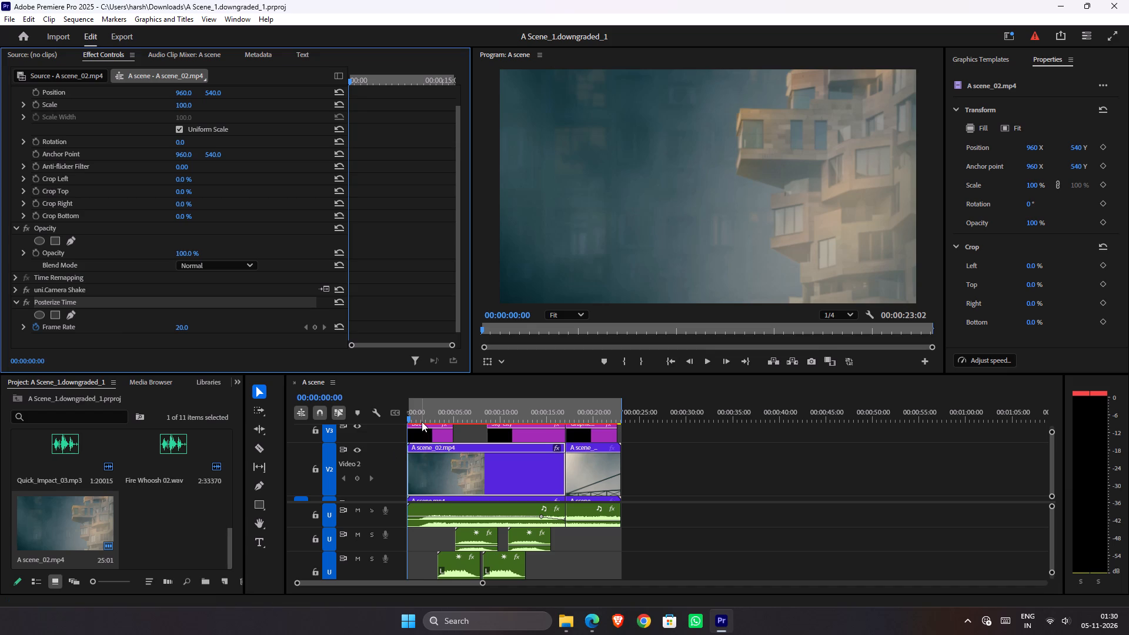
Scrub forward to about 00:00:11:00 and play the sequence through the Graphiedit title to about 00:00:19:22.
left_click_drag(422, 422, 510, 429)
key("space")
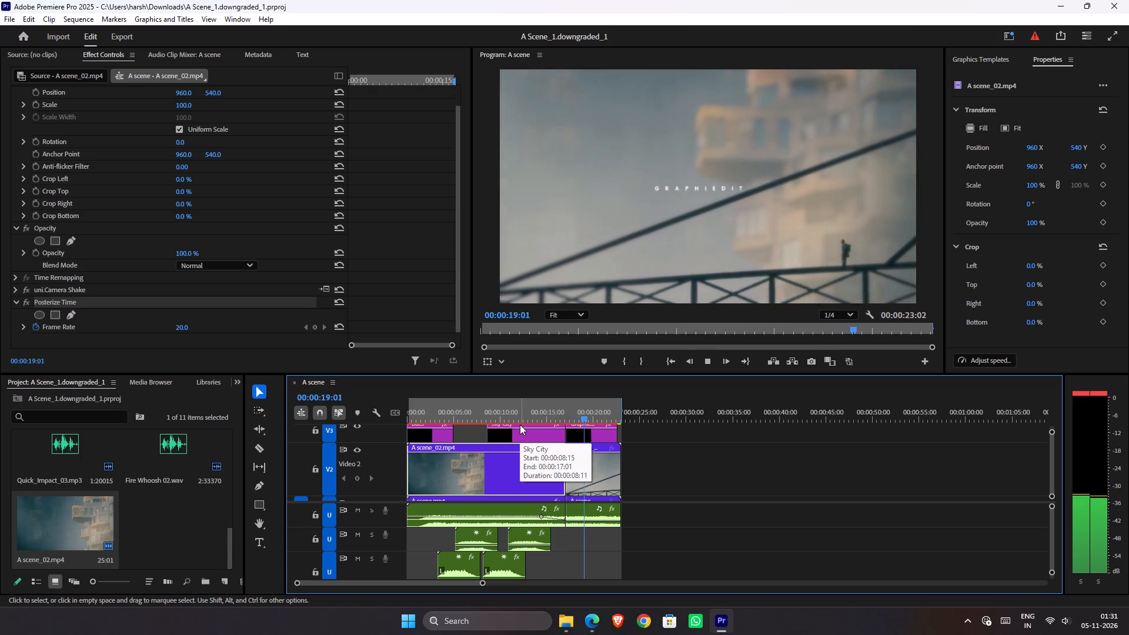
key("space")
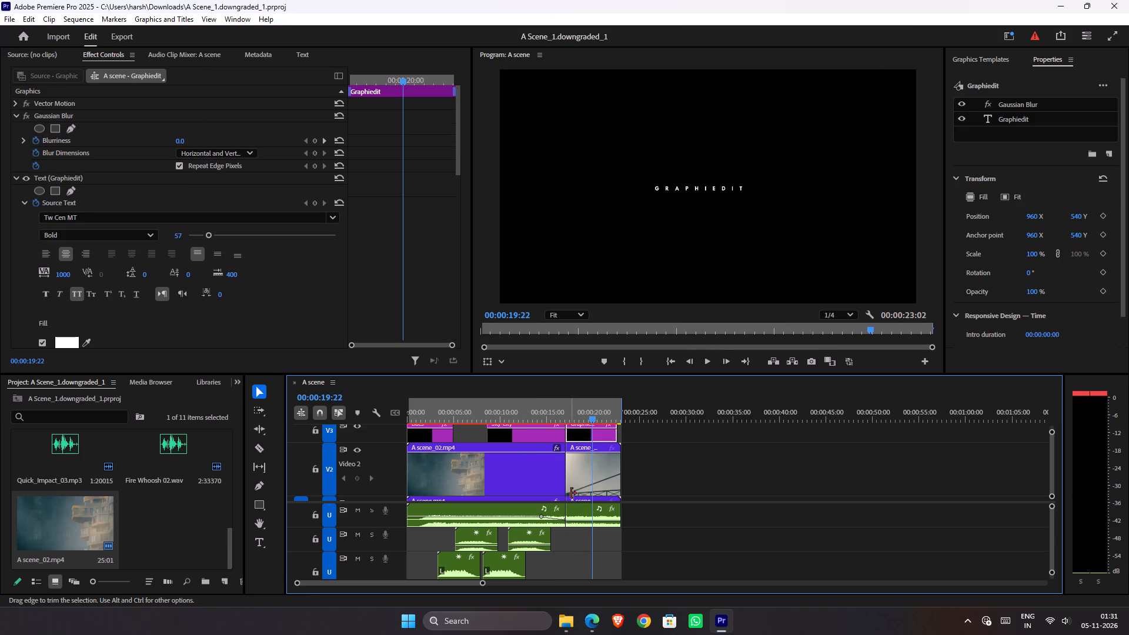
Hide track V1, which holds the original A scene.mp4 footage, and save the project.
left_click(580, 499)
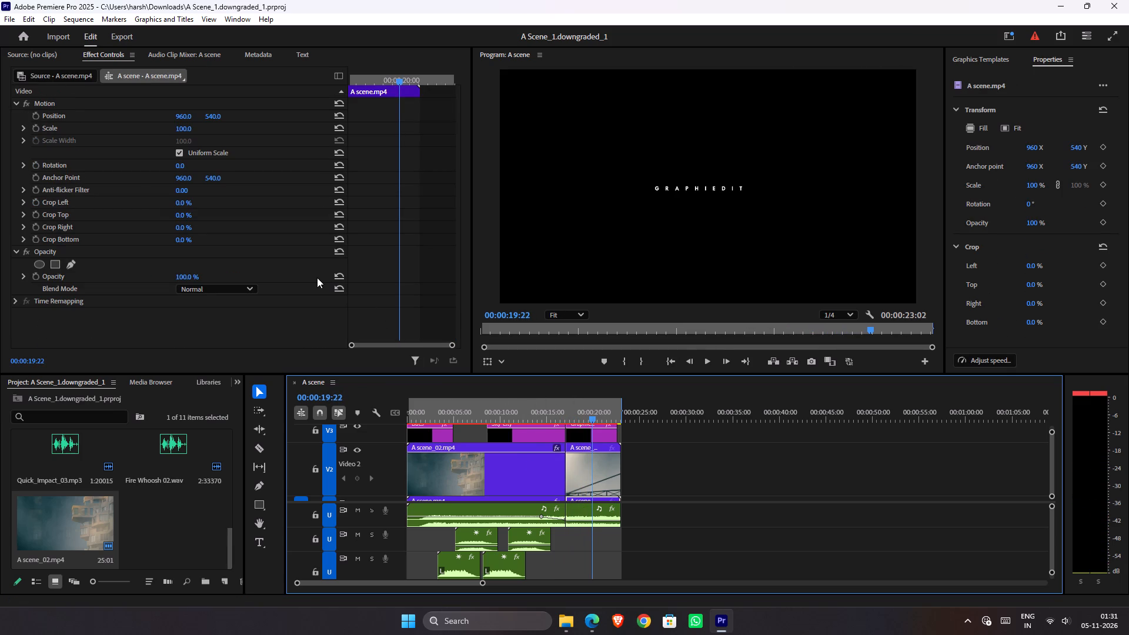
scroll(663, 455, "down", 6, "ctrl")
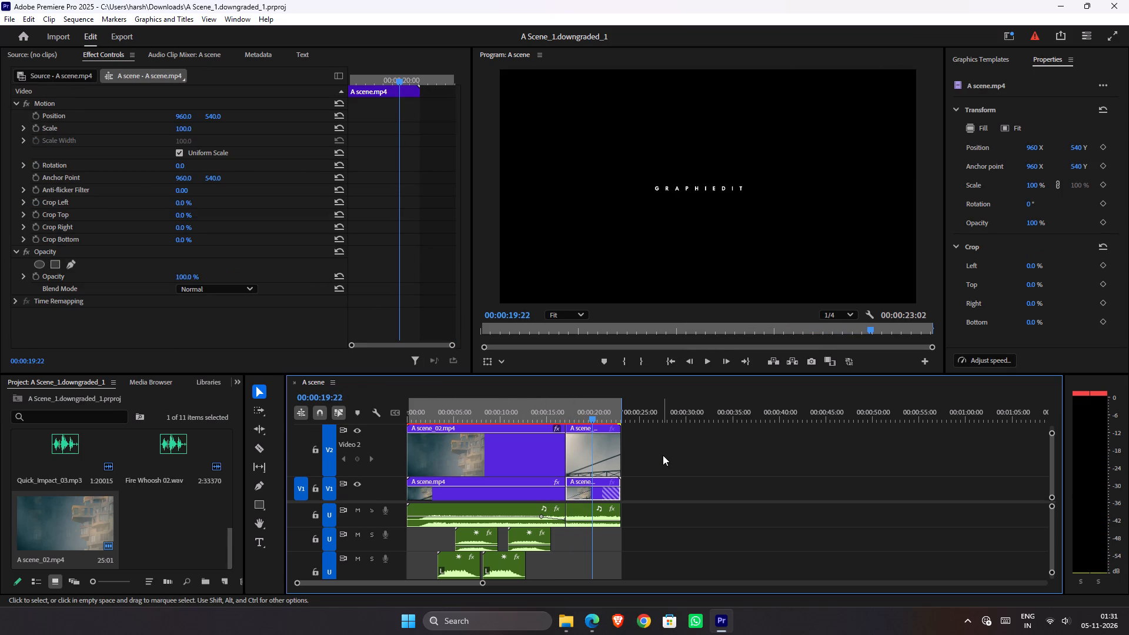
key("ctrl+s")
left_click(353, 487)
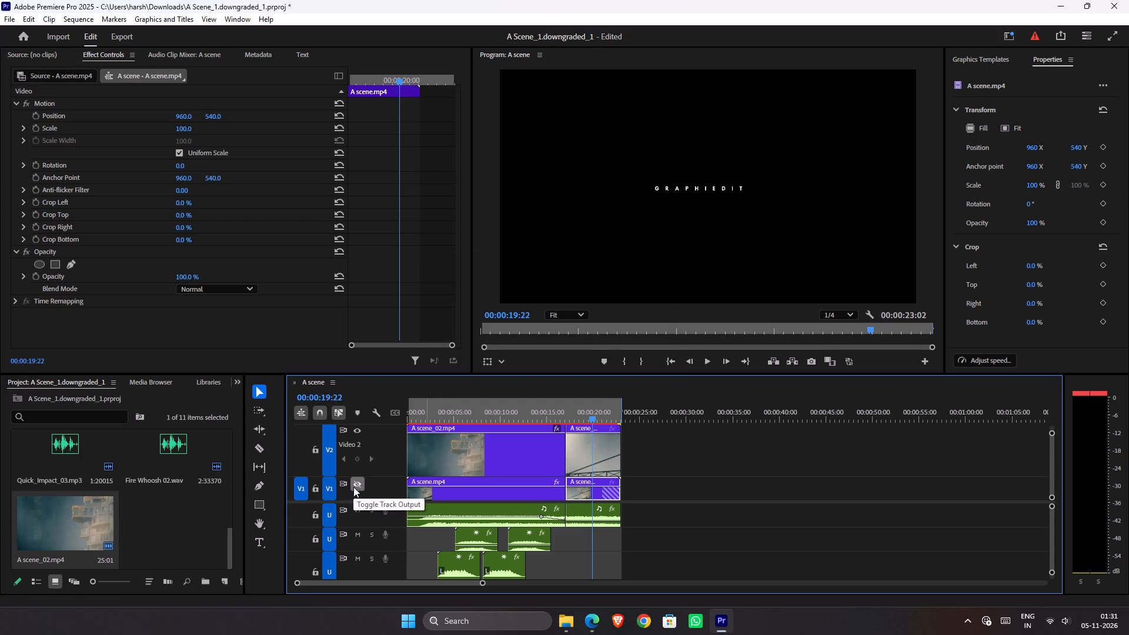
key("ctrl+s")
scroll(760, 476, "down", 6, "ctrl")
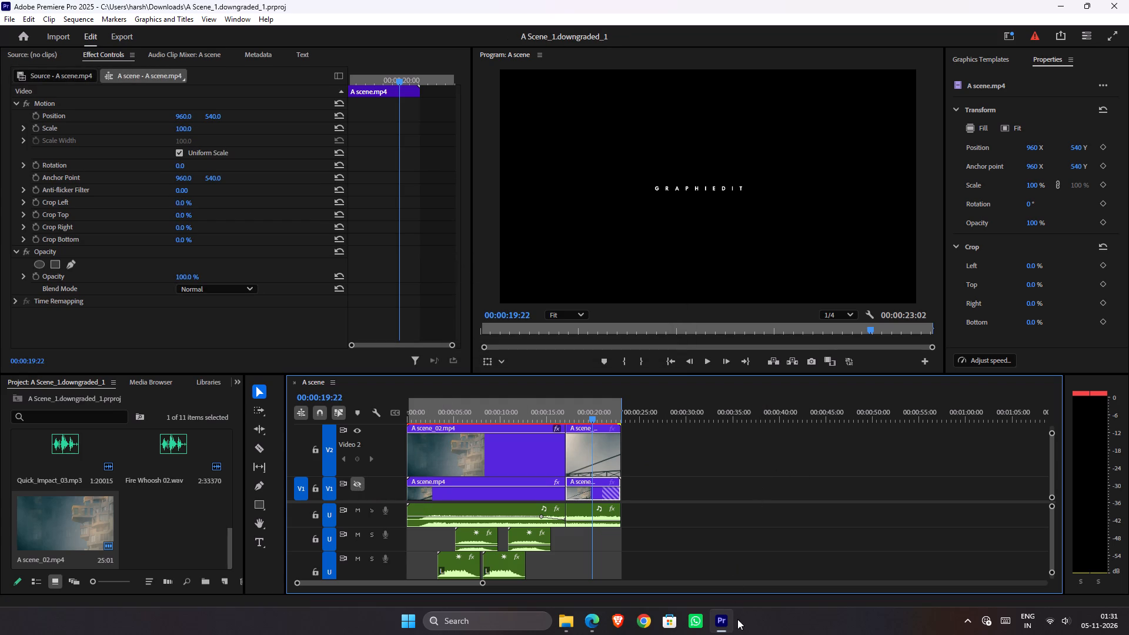
Go to the desktop and launch Adobe After Effects 2025, continuing with the known compatibility issues.
left_click(1128, 575)
left_click(1128, 614)
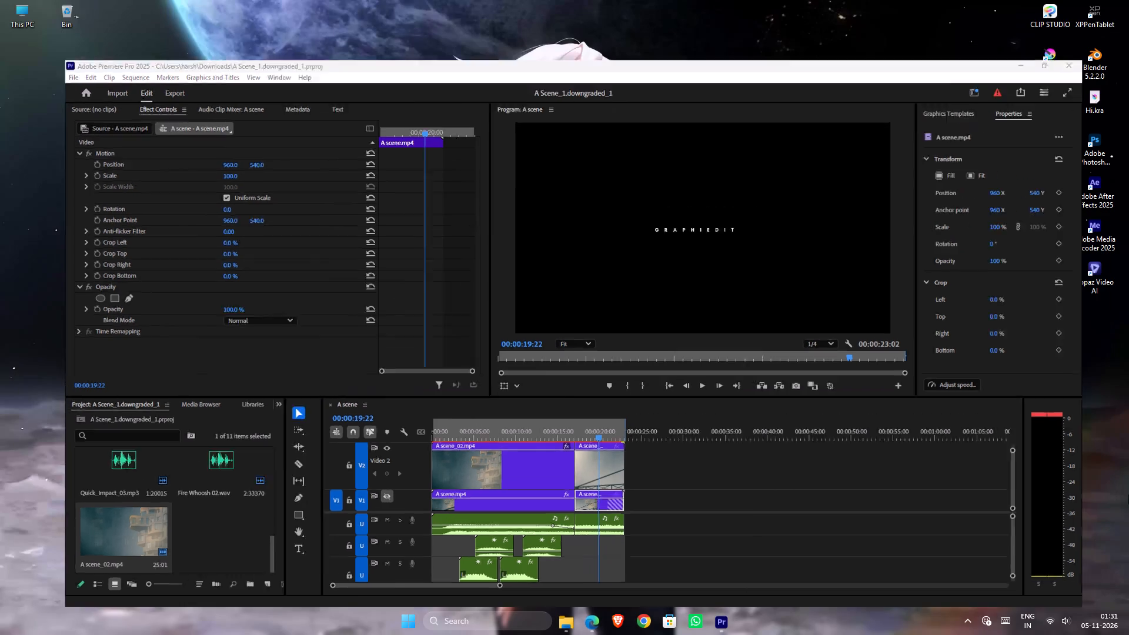
double_click(1096, 187)
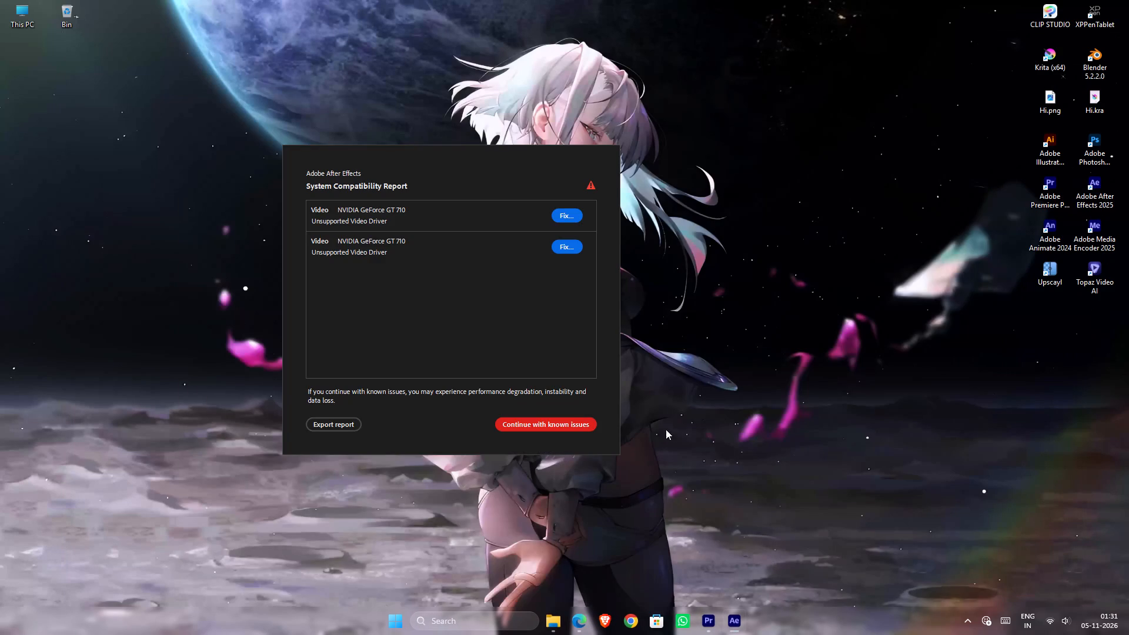
left_click(567, 427)
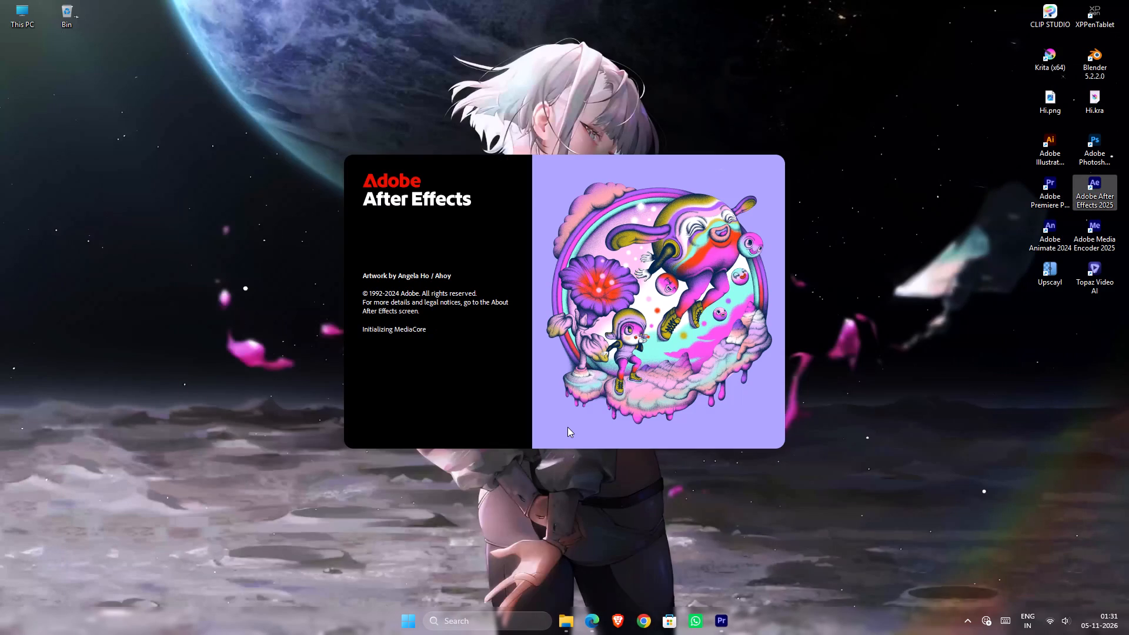
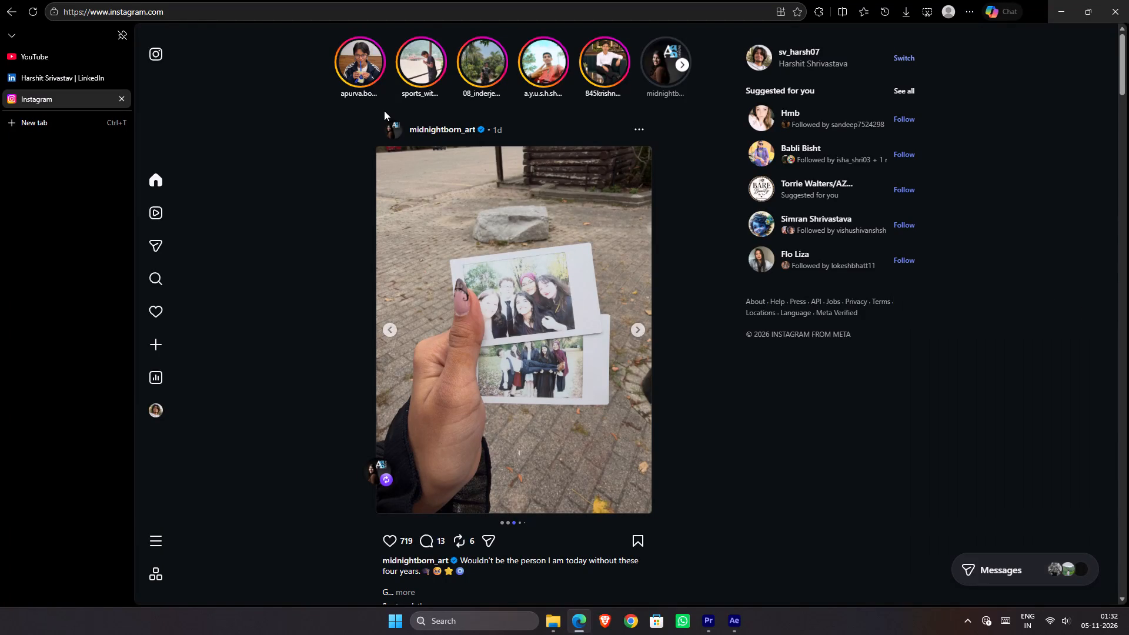
left_click(395, 539)
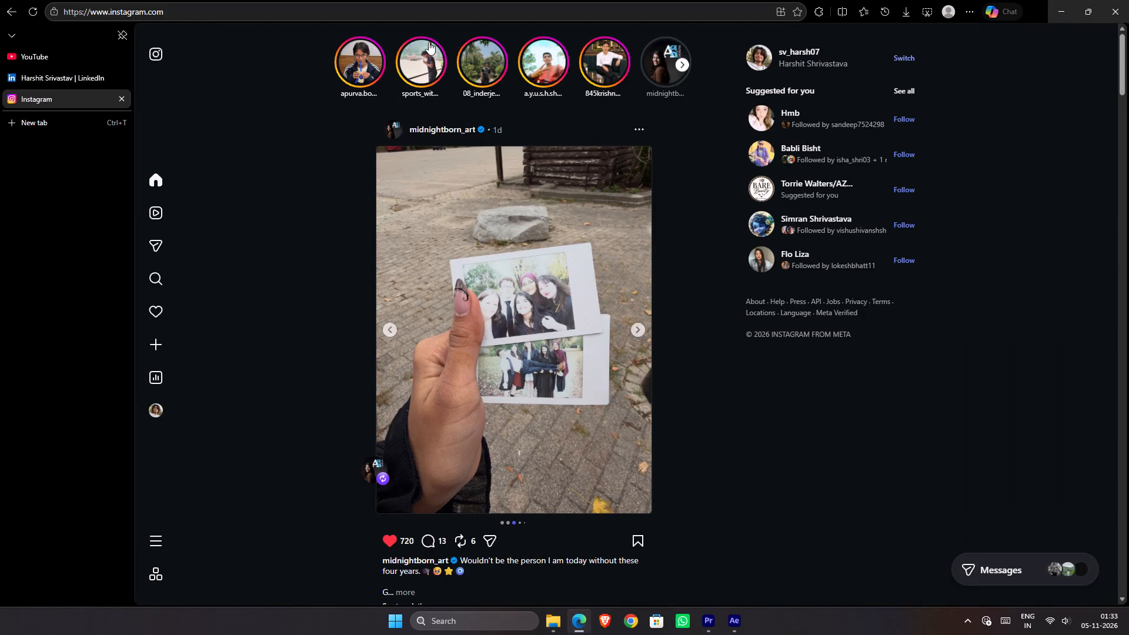
Watch the Instagram stories with sound on, advance through them to the last one, and return to the feed.
left_click(361, 73)
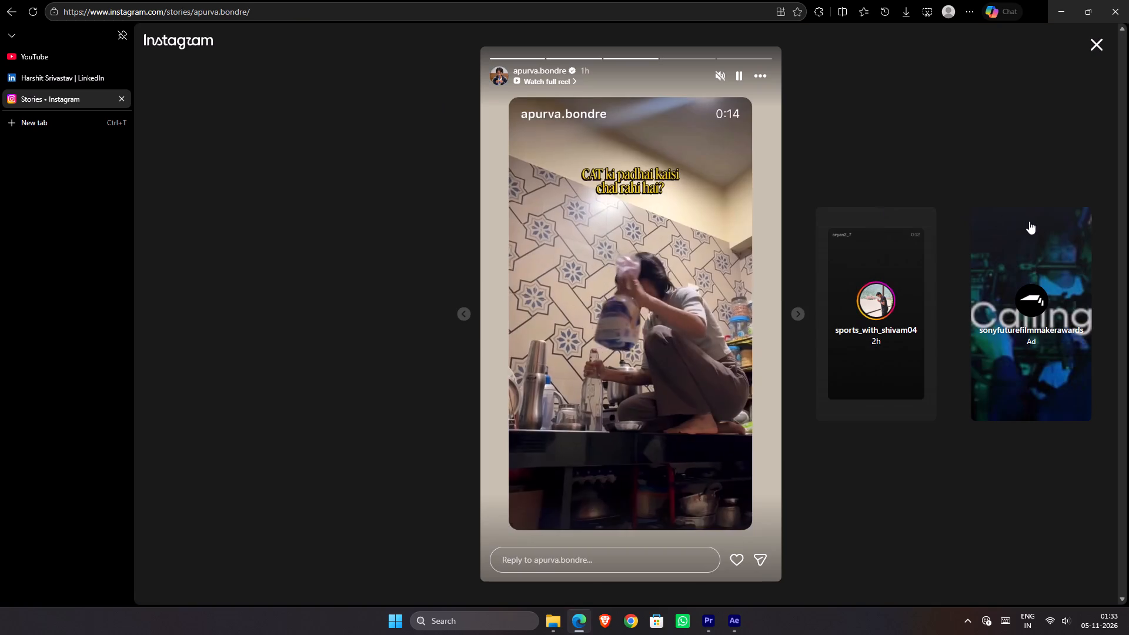
left_click(726, 71)
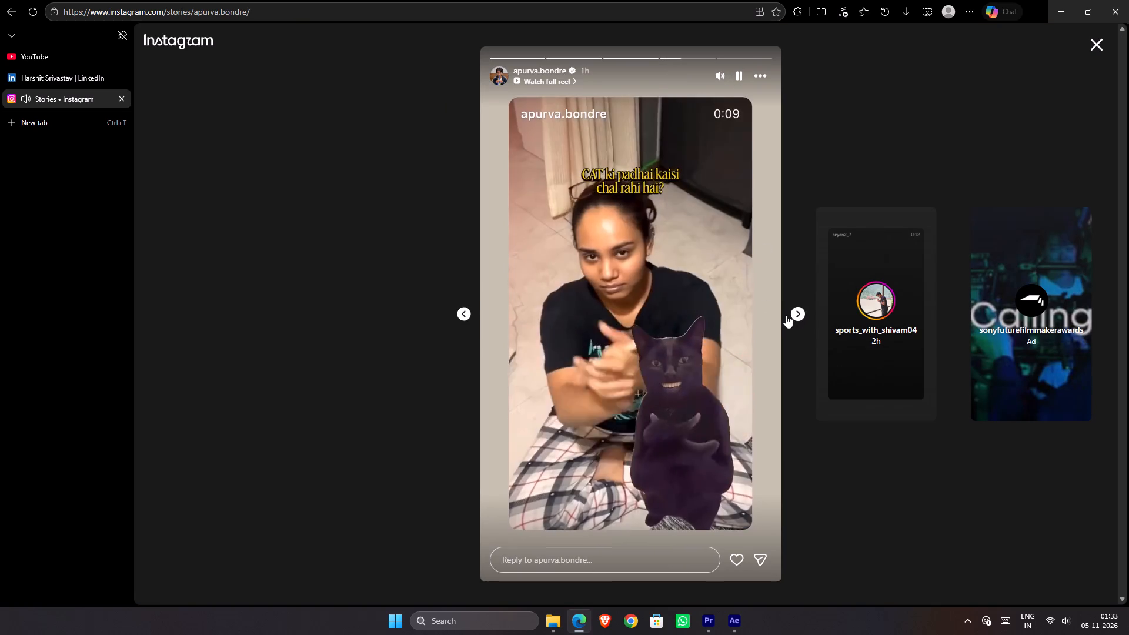
left_click(786, 315)
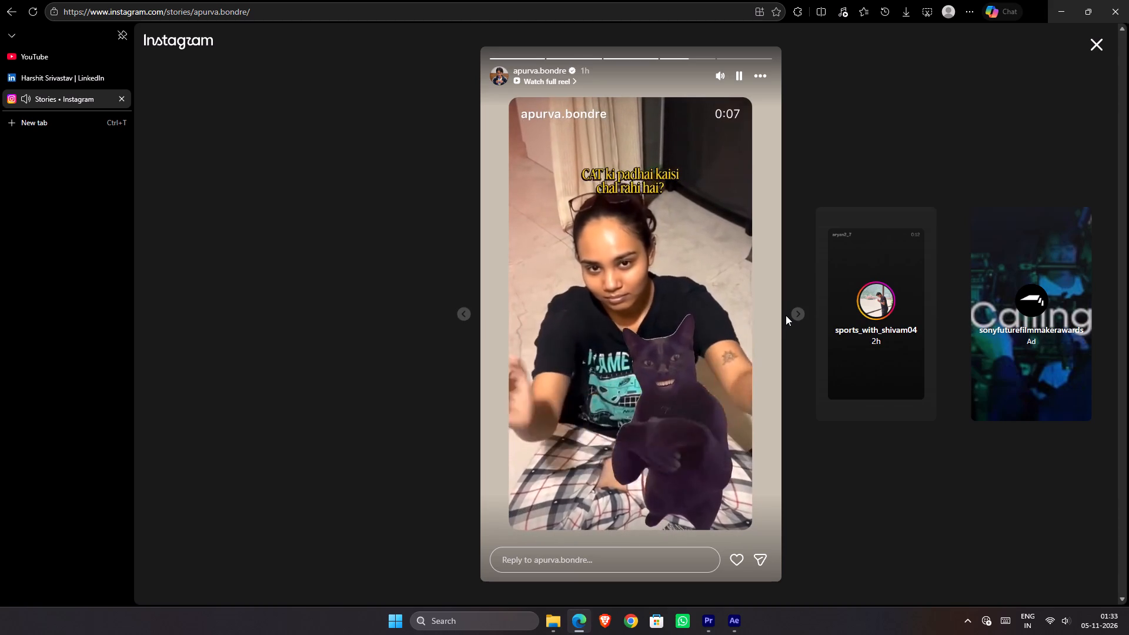
left_click(795, 316)
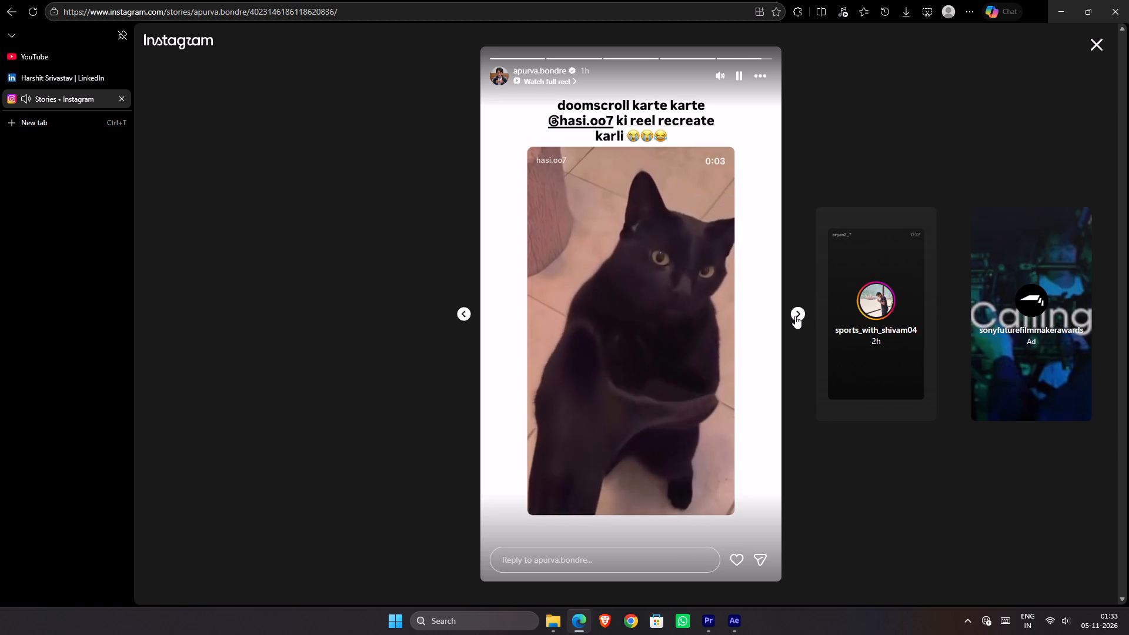
left_click(795, 316)
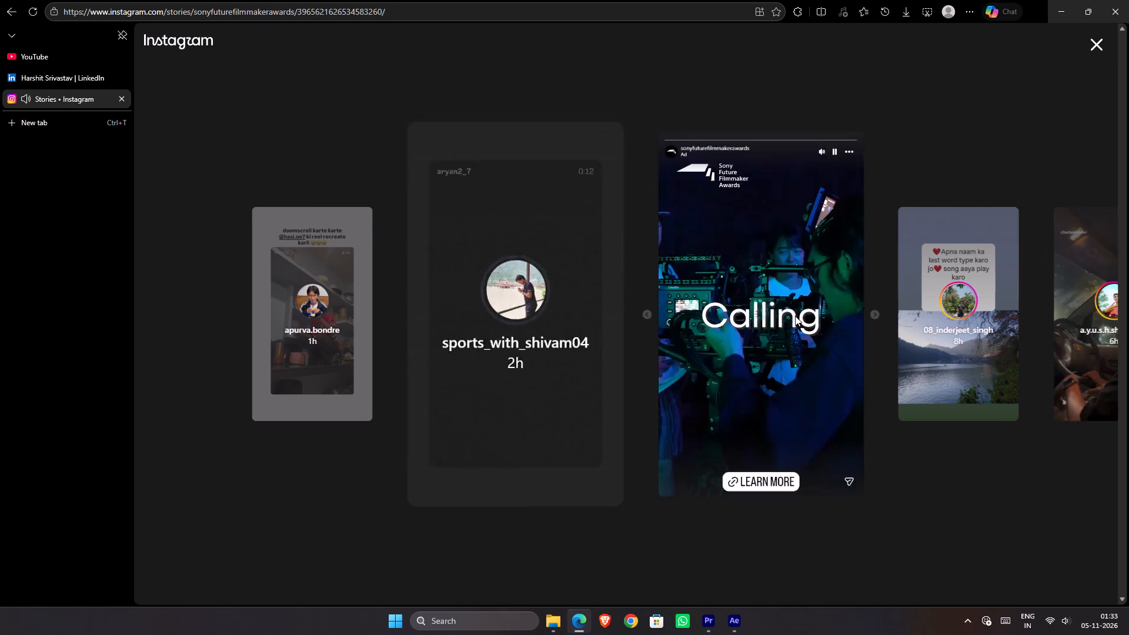
left_click(795, 316)
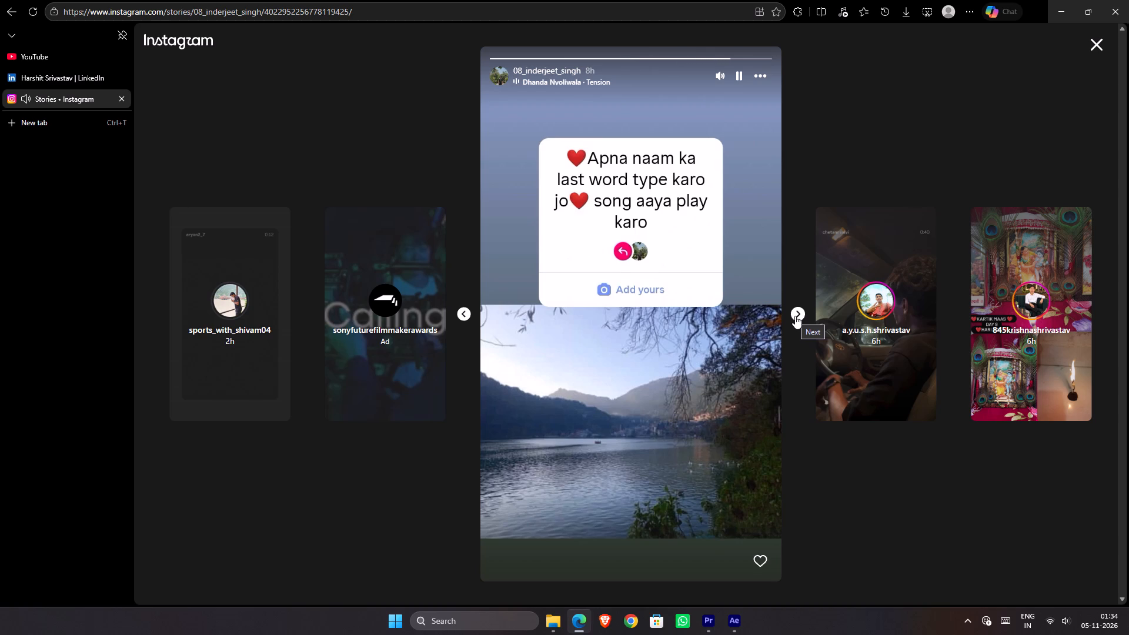
left_click(795, 316)
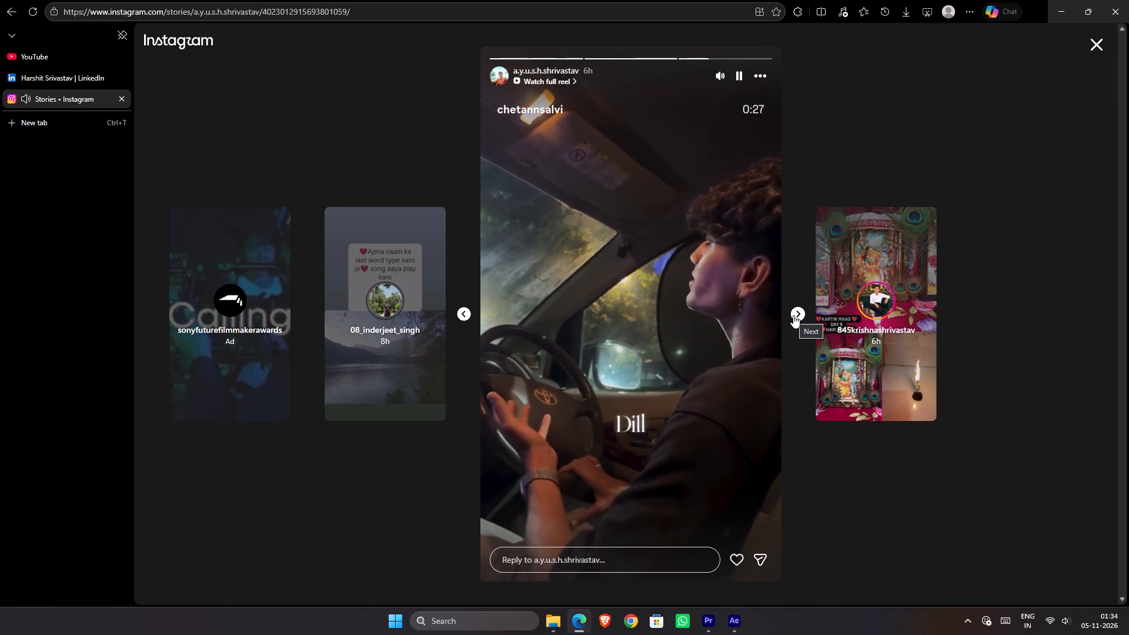
left_click(793, 315)
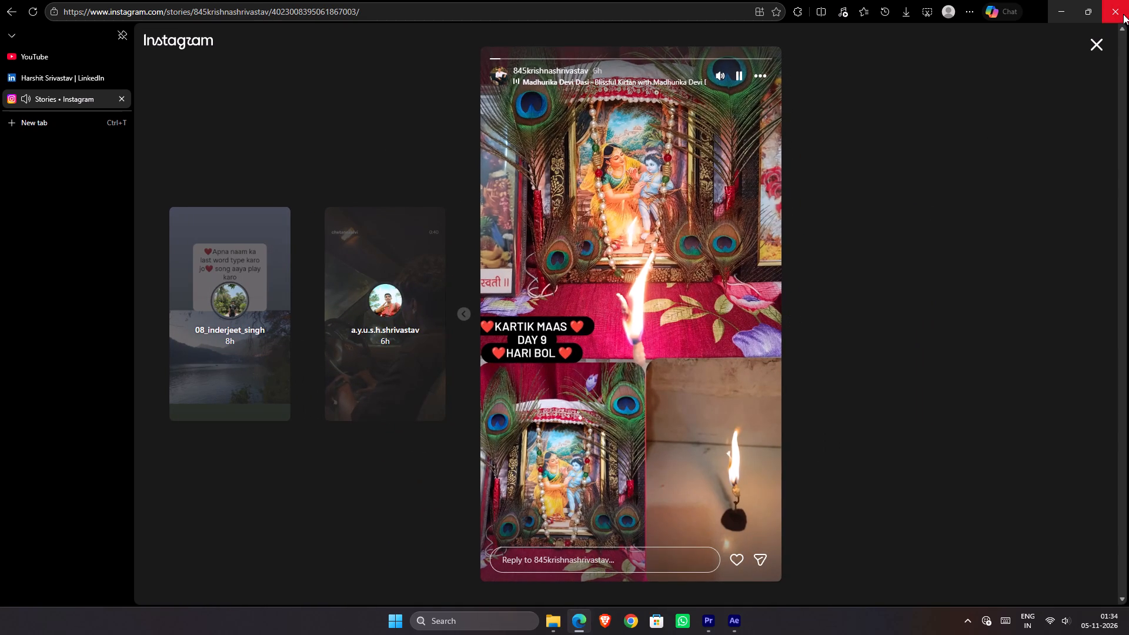
left_click(1096, 53)
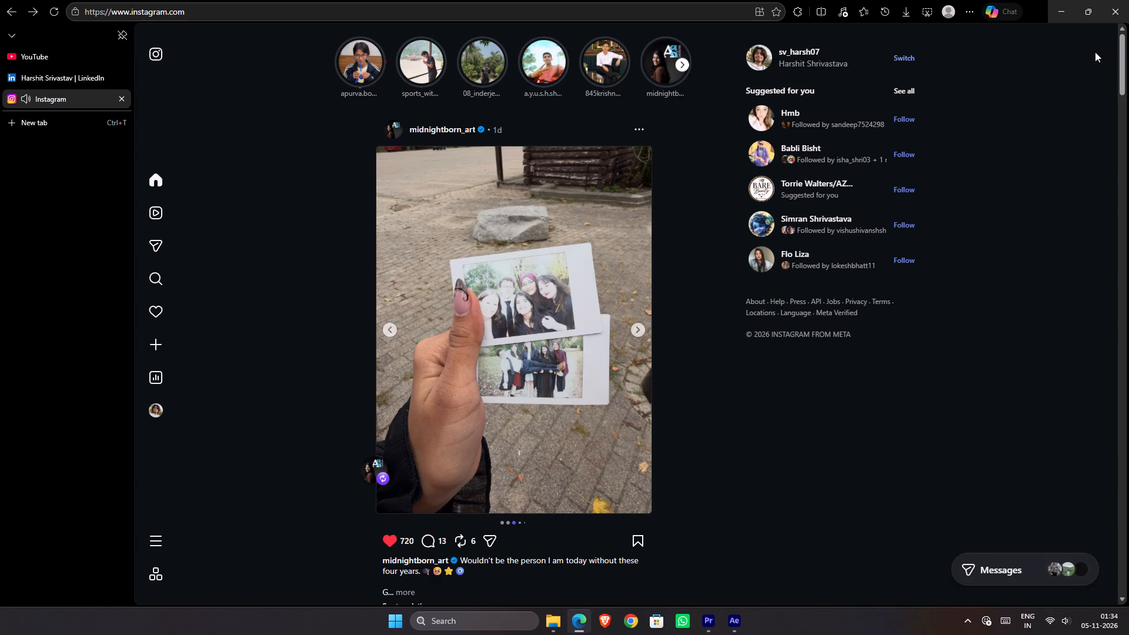
Close the LinkedIn profile page in the browser.
left_click(48, 83)
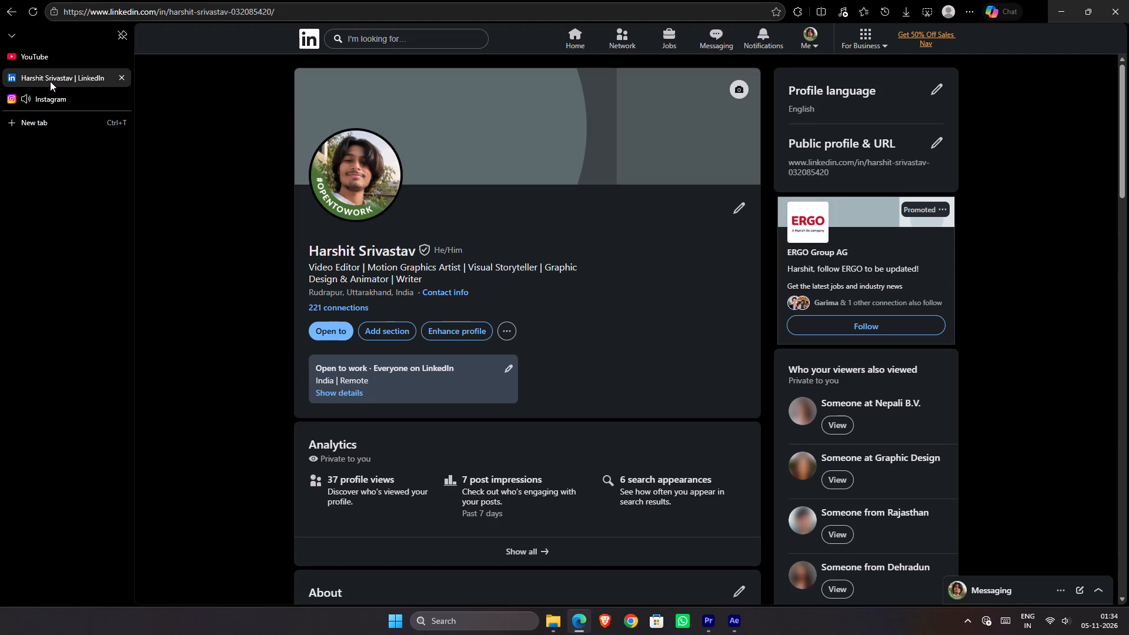
double_click(92, 76)
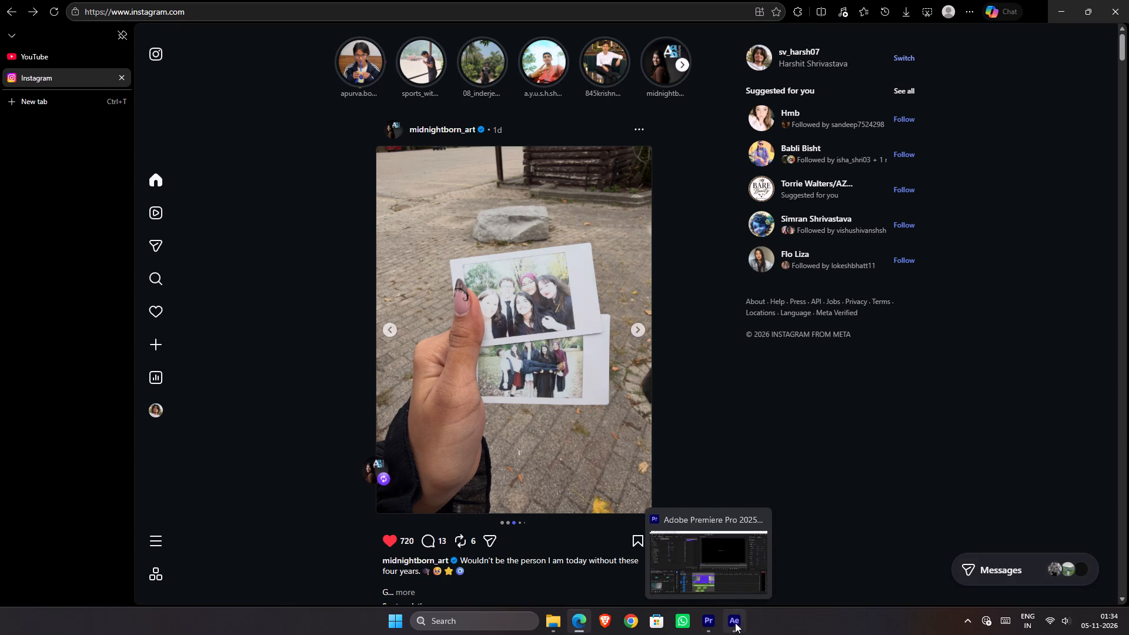
Switch to After Effects with the A scene project open and dismiss the error dialog.
left_click(739, 624)
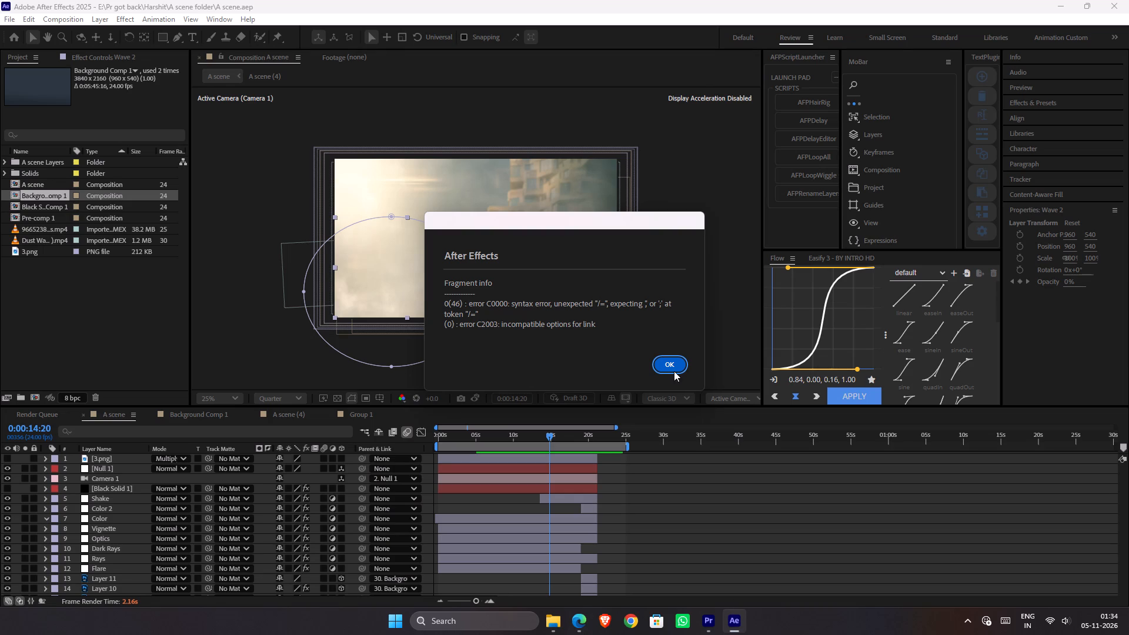
left_click(674, 371)
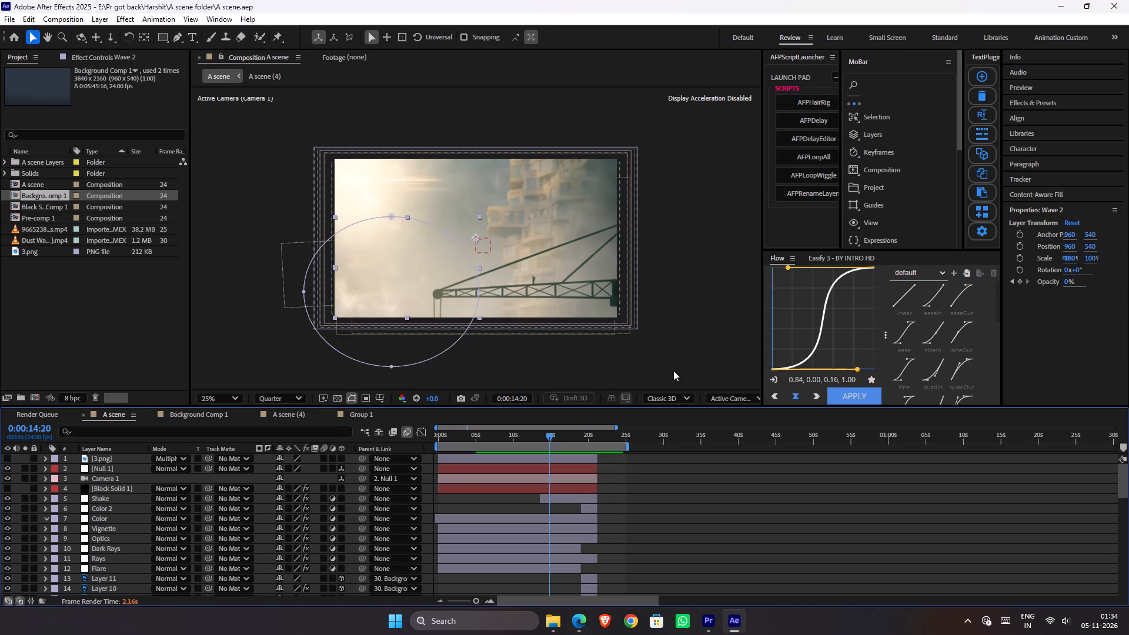
Look through the lowest layers of the A scene composition and select layer 40, the upscaled download image.
scroll(93, 544, "up", 1)
scroll(93, 544, "down", 4)
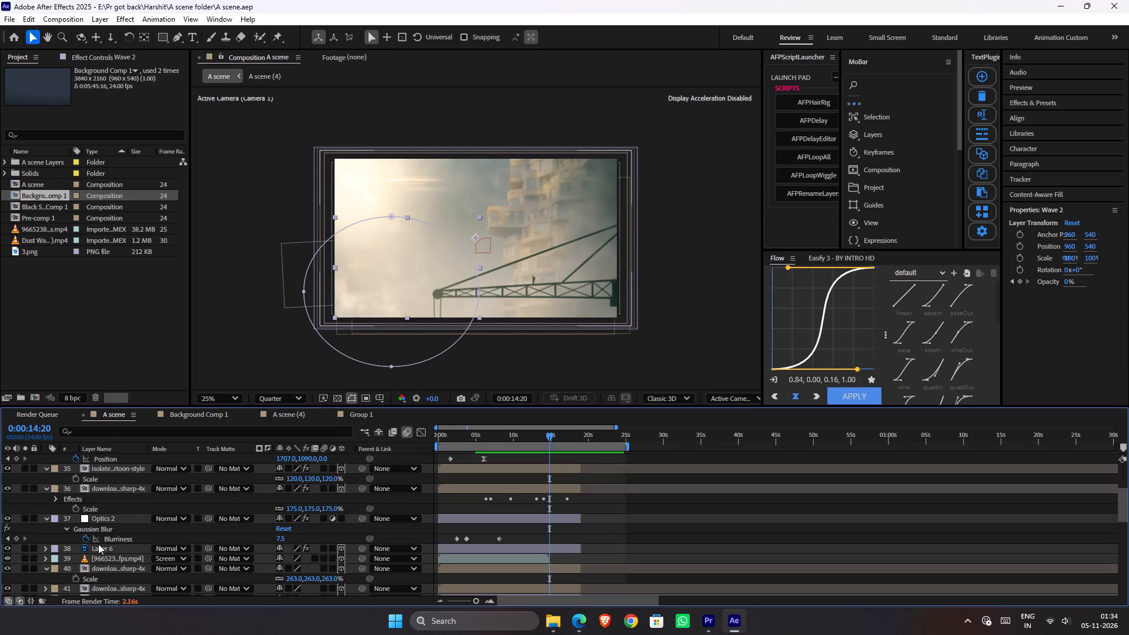
scroll(102, 542, "down", 3)
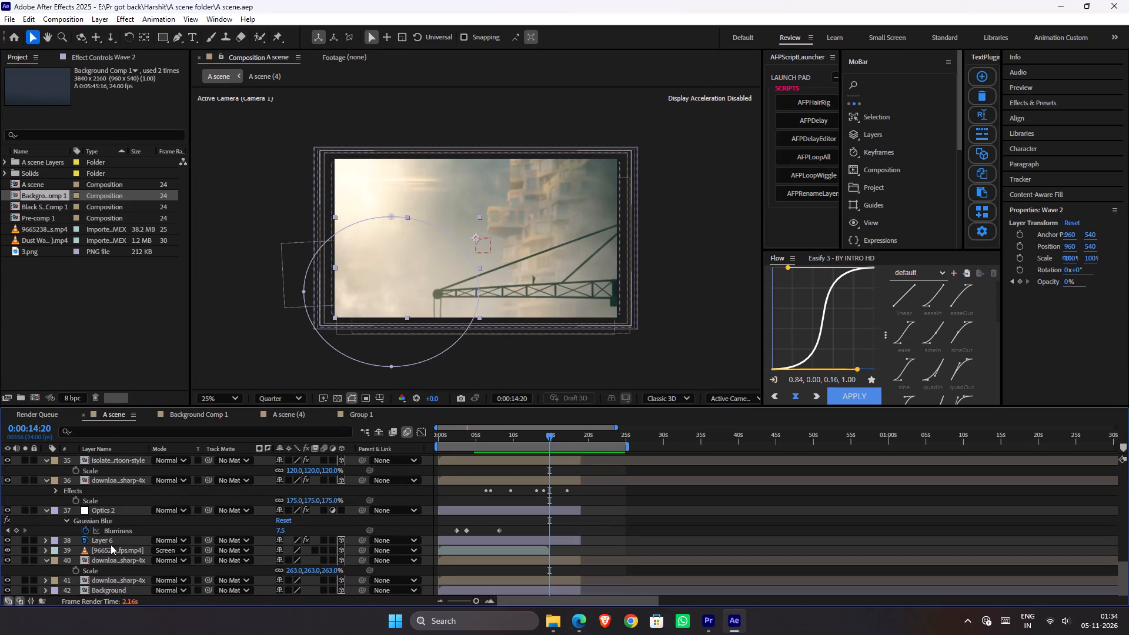
left_click(111, 556)
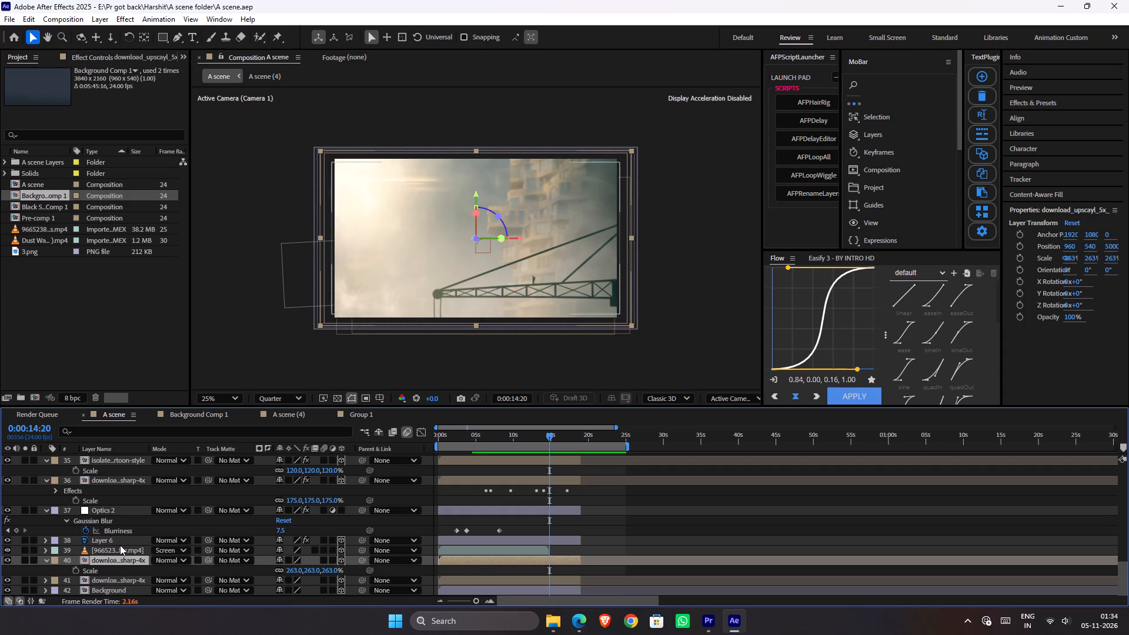
Examine the scale values of crane layer 35 and the download background layers 40 and 41 in the A scene composition.
scroll(121, 542, "up", 1)
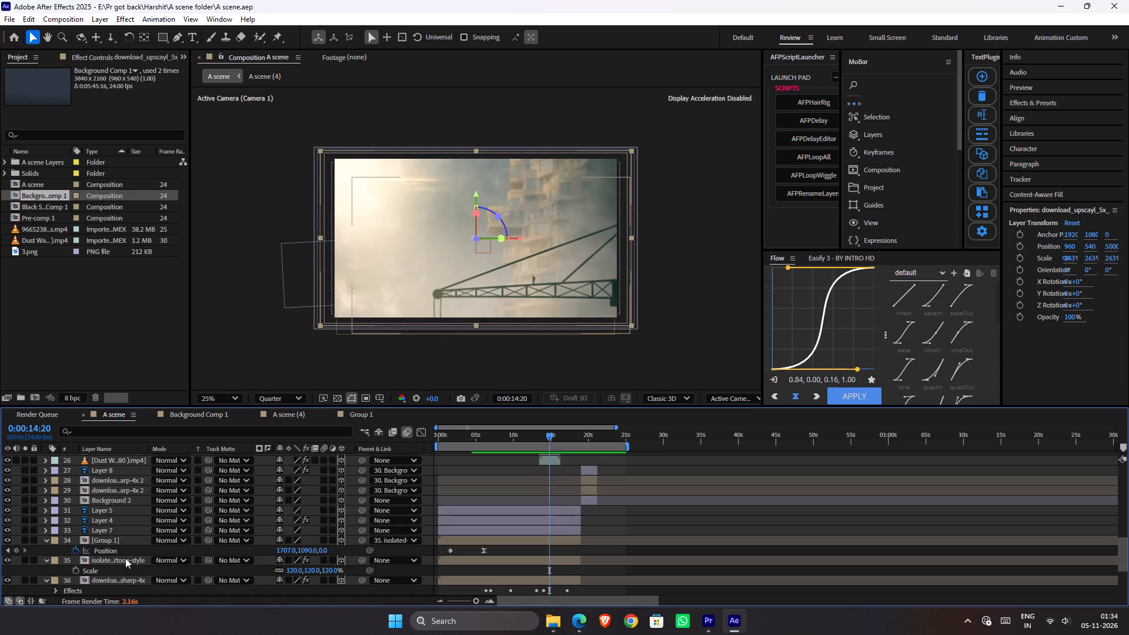
left_click(125, 558)
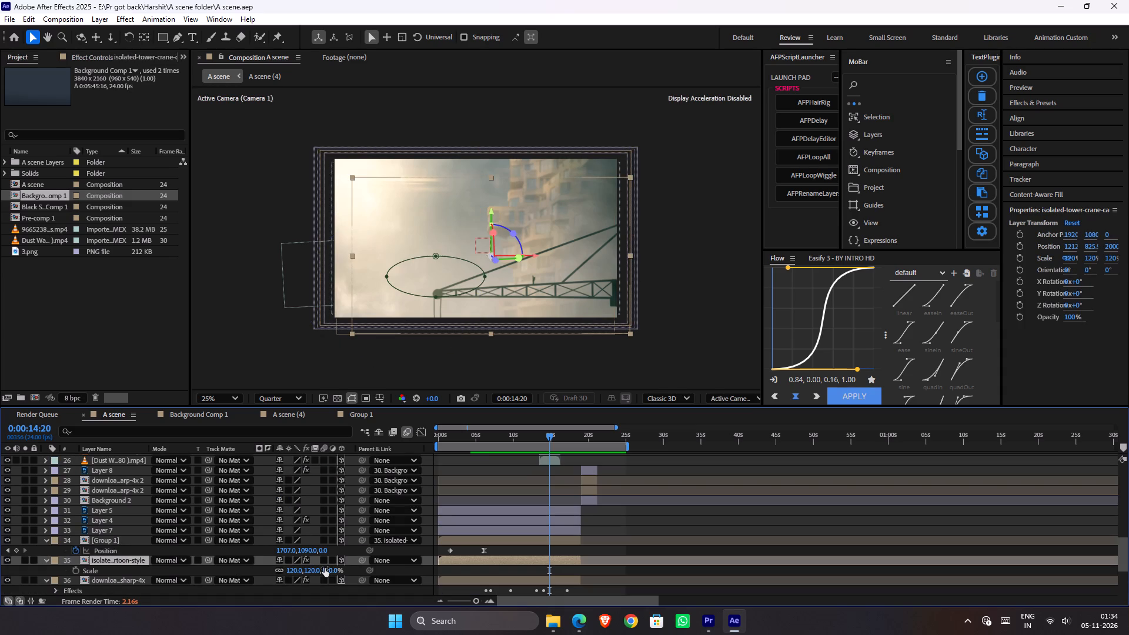
left_click(325, 568)
left_click(136, 580)
scroll(136, 570, "up", 1)
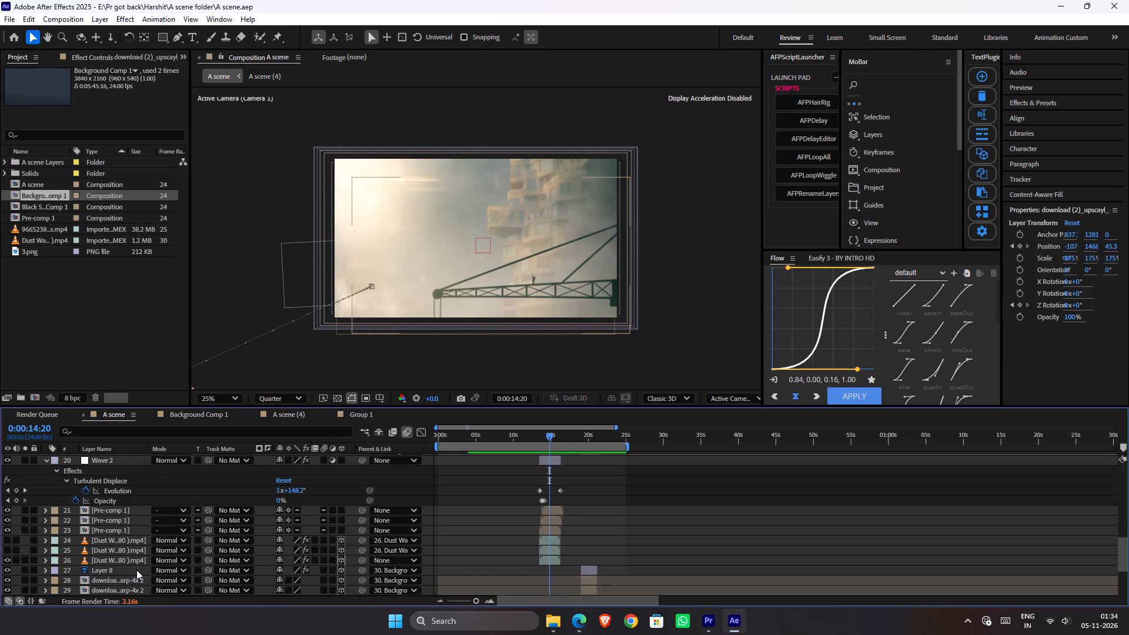
scroll(113, 509, "up", 1)
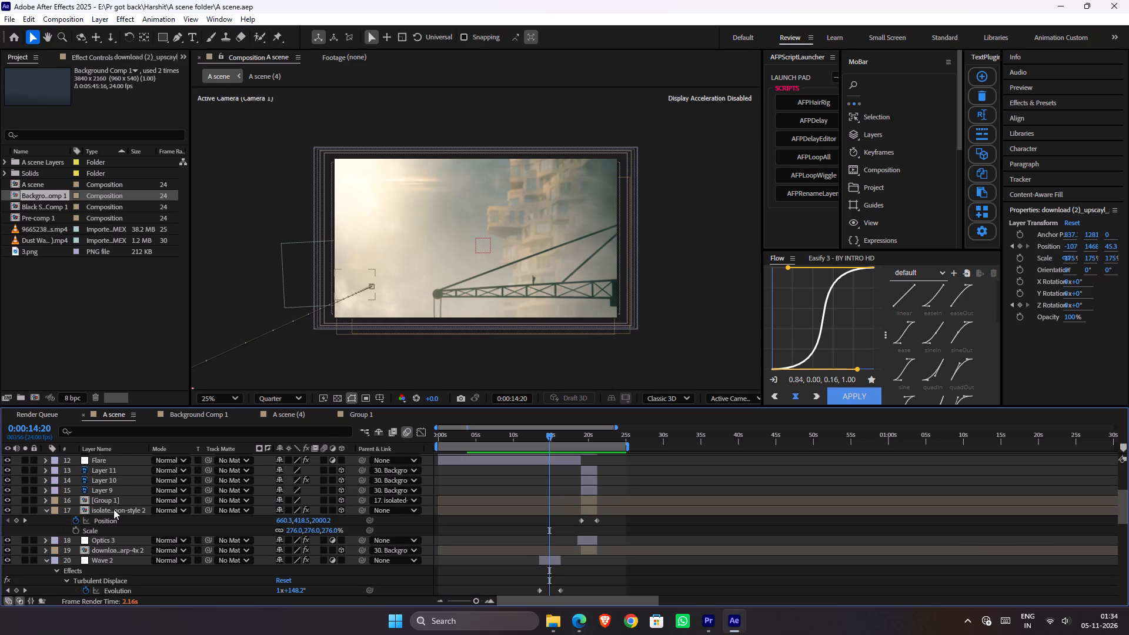
left_click(118, 548)
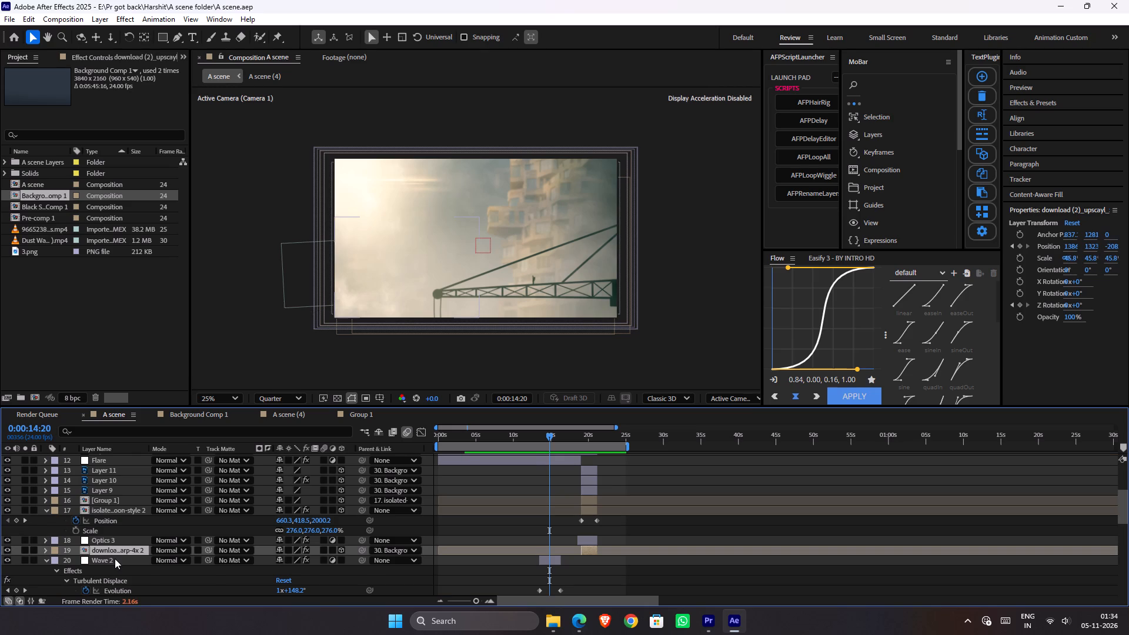
scroll(115, 559, "down", 3)
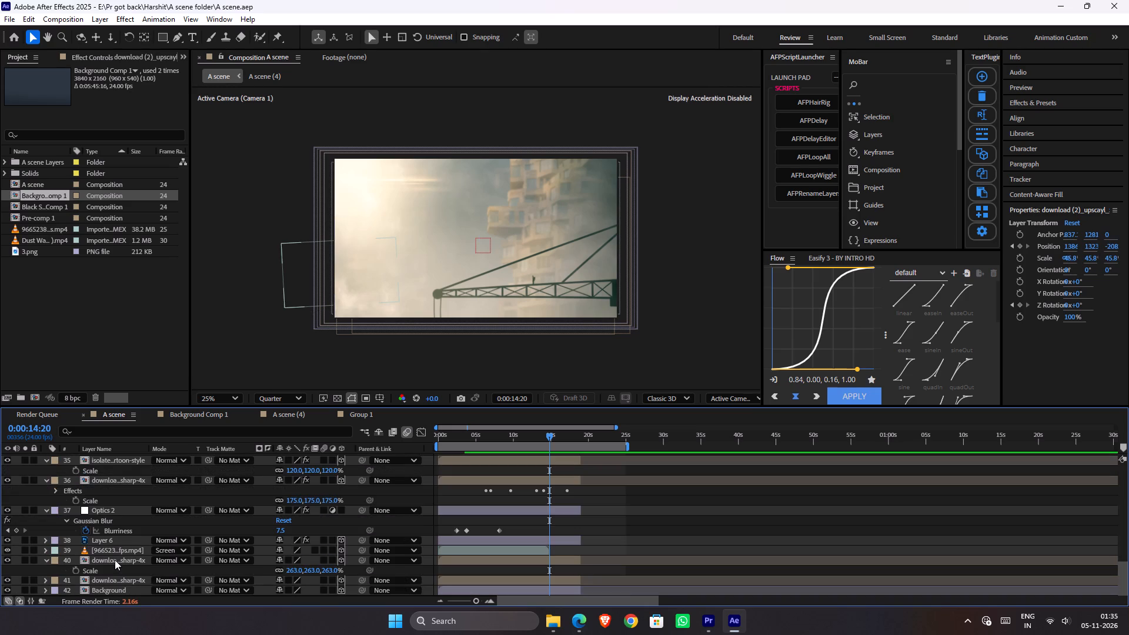
left_click(115, 560)
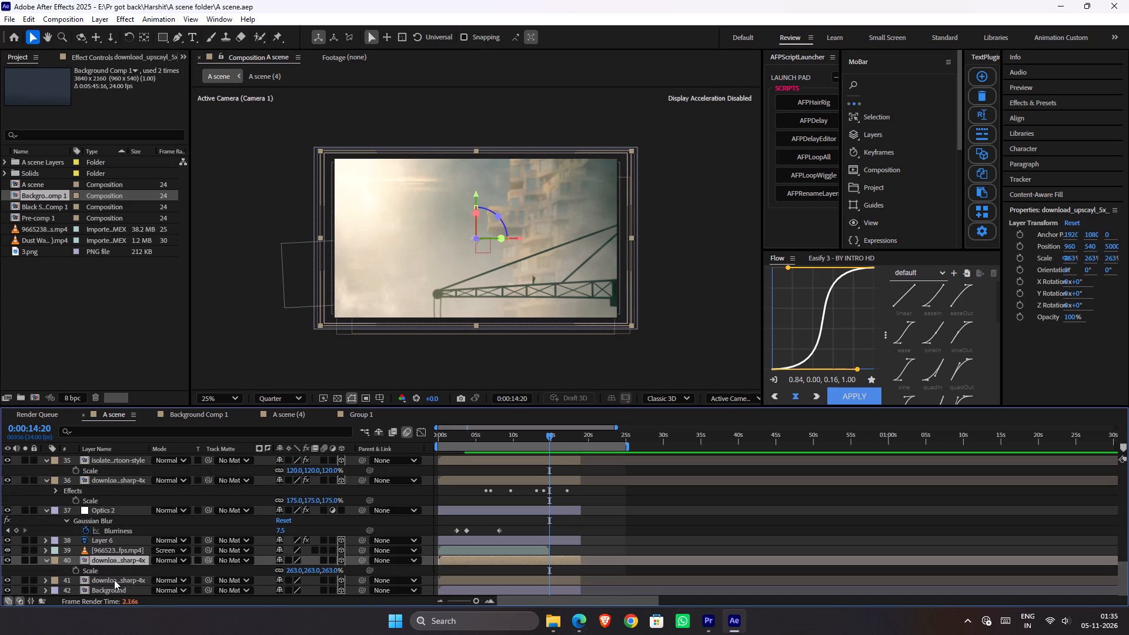
left_click(114, 580)
key("s")
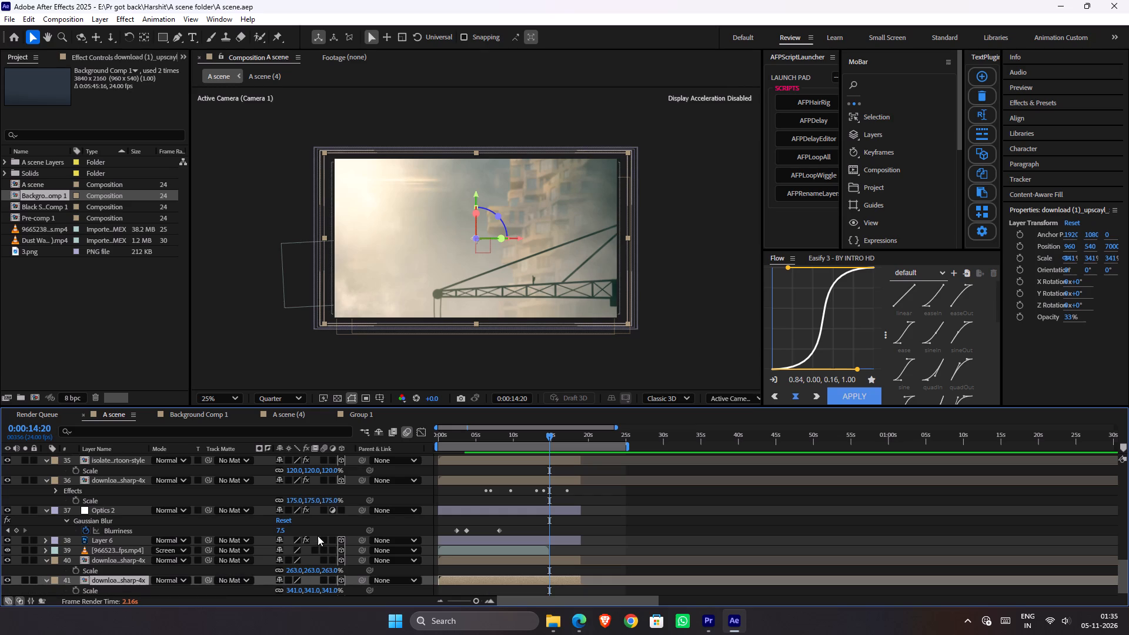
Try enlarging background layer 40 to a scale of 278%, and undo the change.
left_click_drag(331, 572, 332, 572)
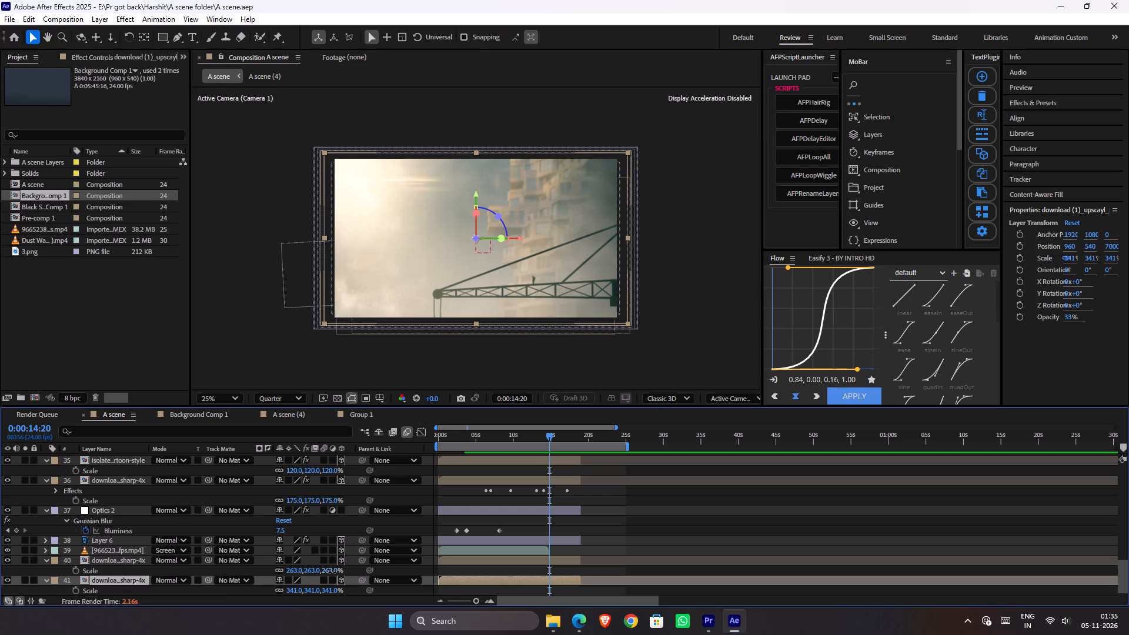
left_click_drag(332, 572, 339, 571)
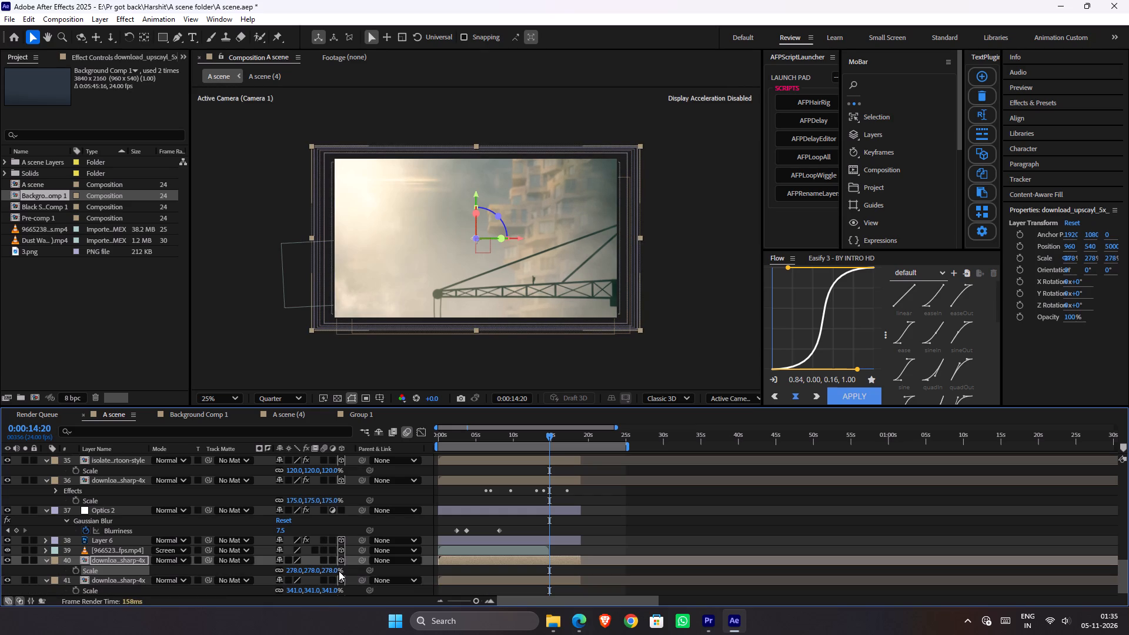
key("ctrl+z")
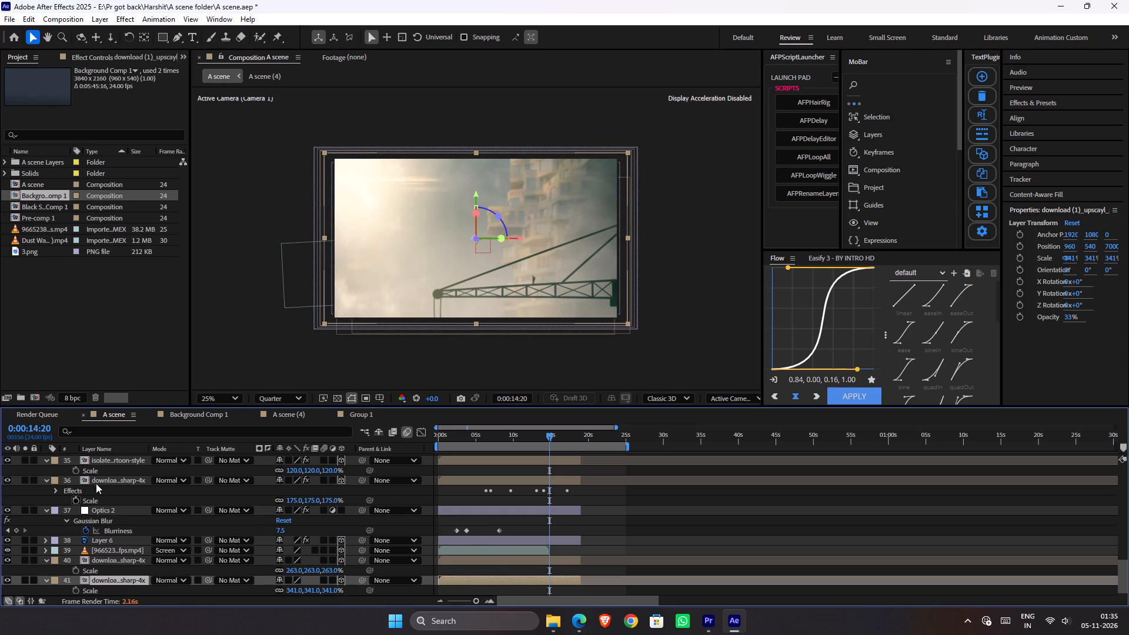
Set the scale of the isolated-tower-crane-cartoon-style layer (35) to 175%.
left_click(326, 472)
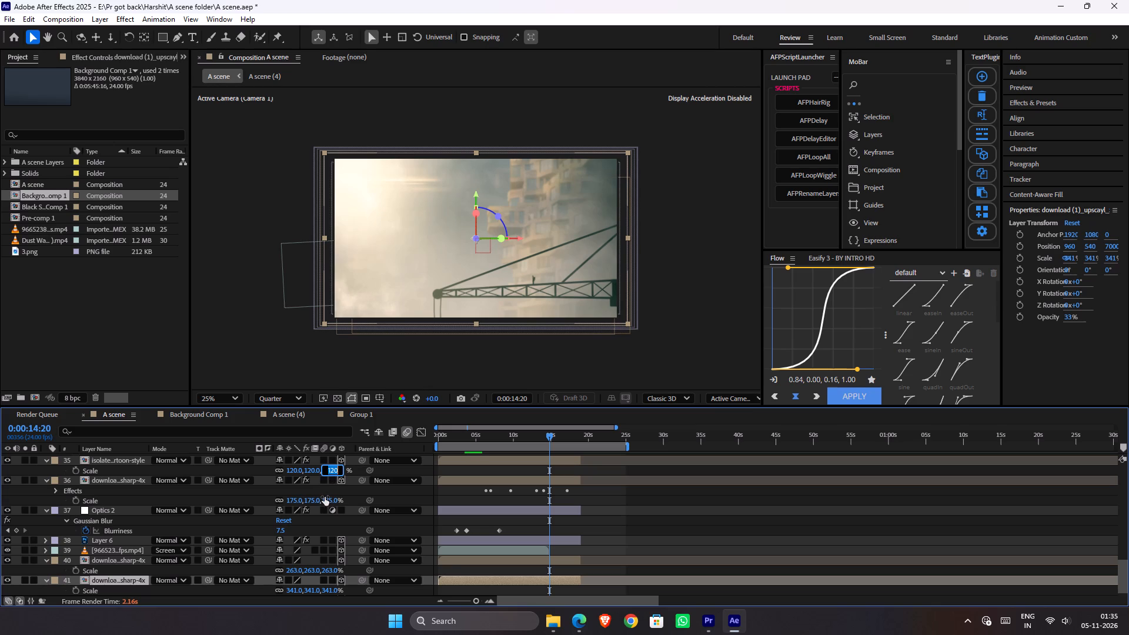
type("175")
key("Return")
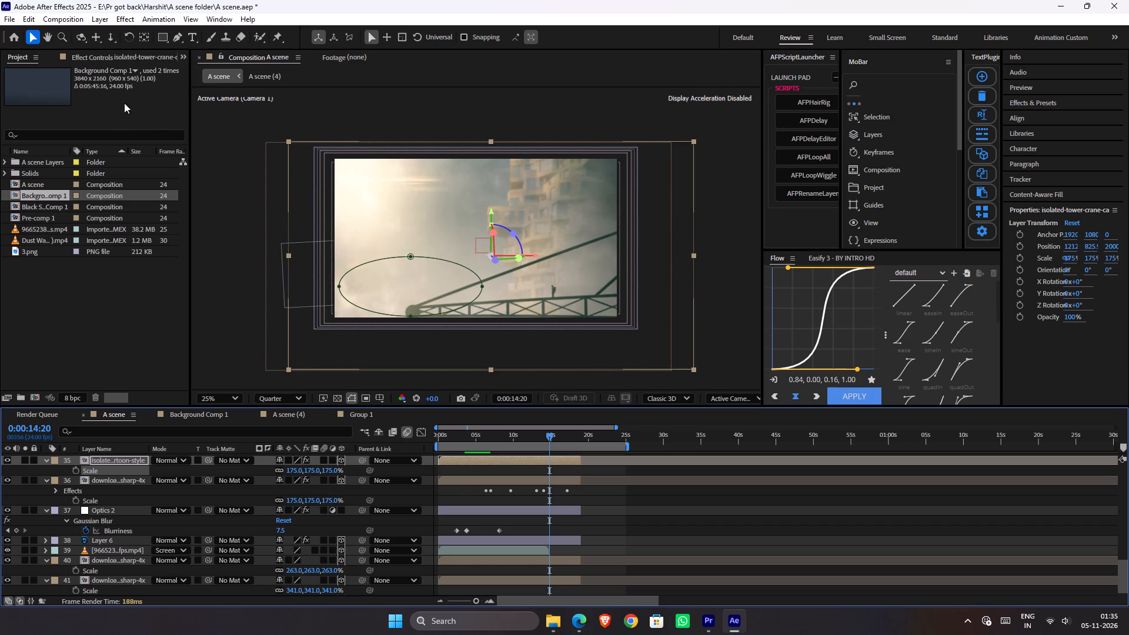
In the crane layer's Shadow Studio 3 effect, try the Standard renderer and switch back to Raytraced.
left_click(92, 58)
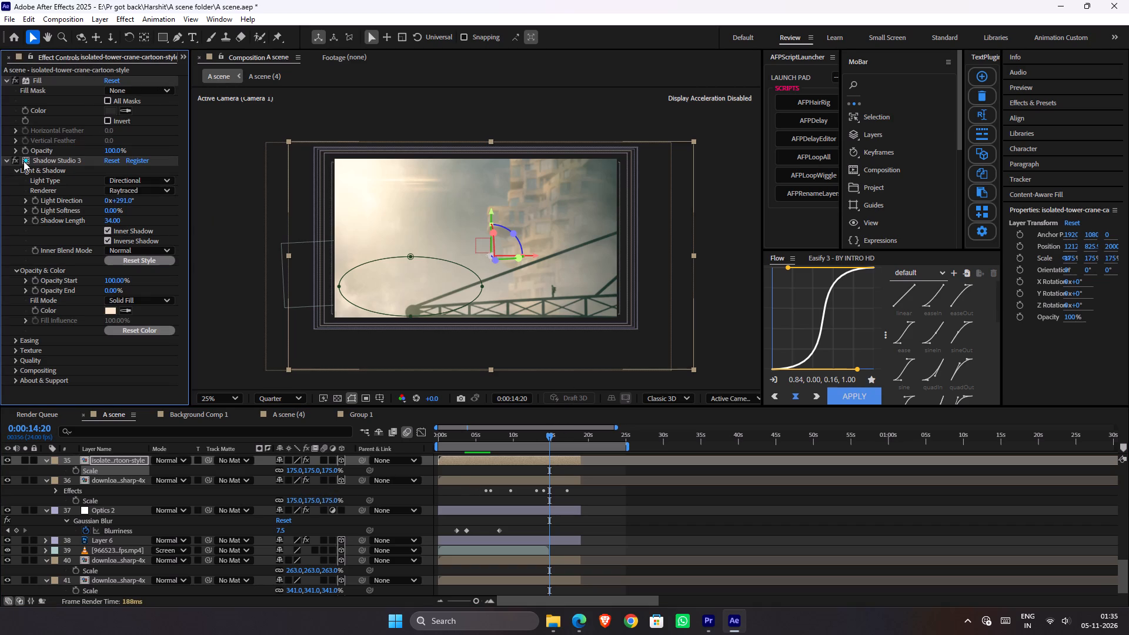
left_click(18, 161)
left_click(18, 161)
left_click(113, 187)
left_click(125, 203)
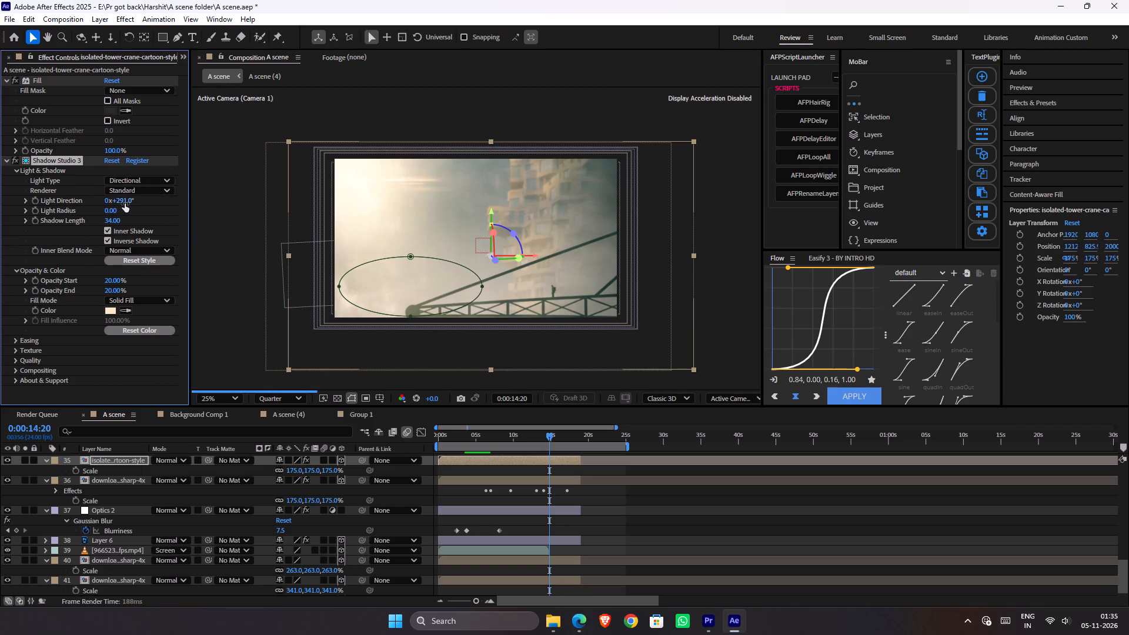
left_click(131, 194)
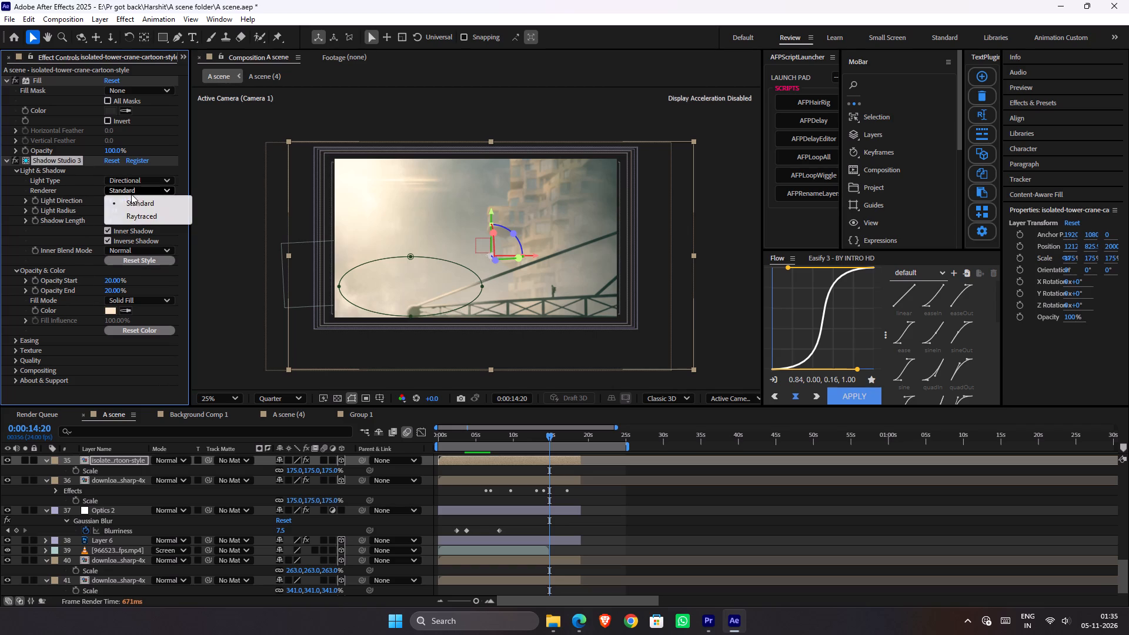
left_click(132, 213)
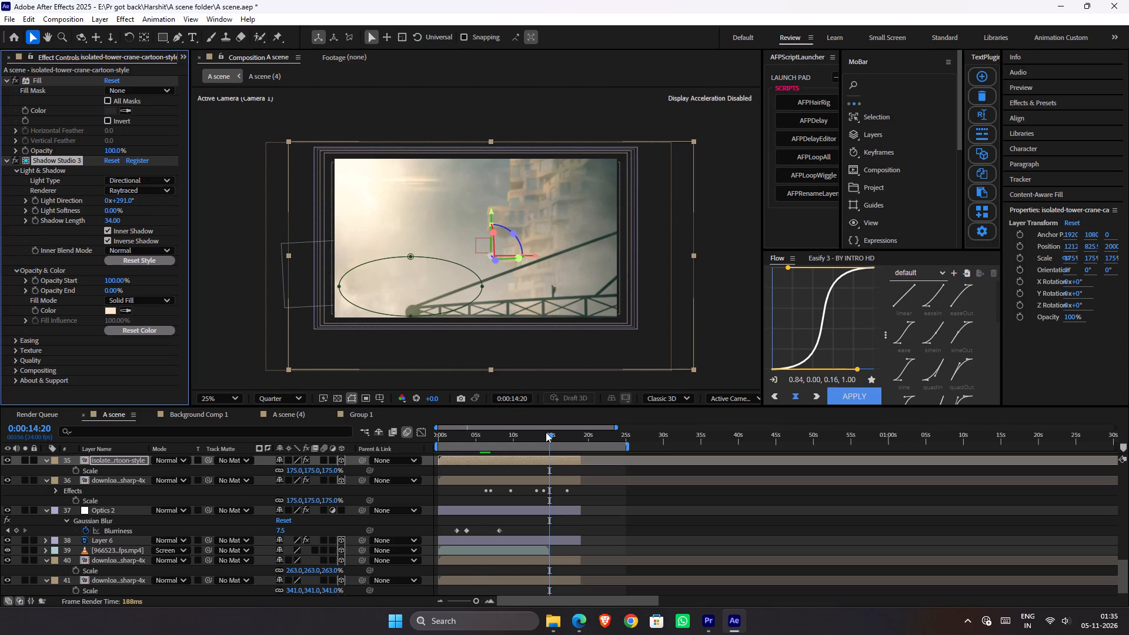
Scrub from 0:00:14:20 to about 0:00:19:07 and back to 0:00:18:08 to check the enlarged crane.
left_click_drag(552, 434, 585, 440)
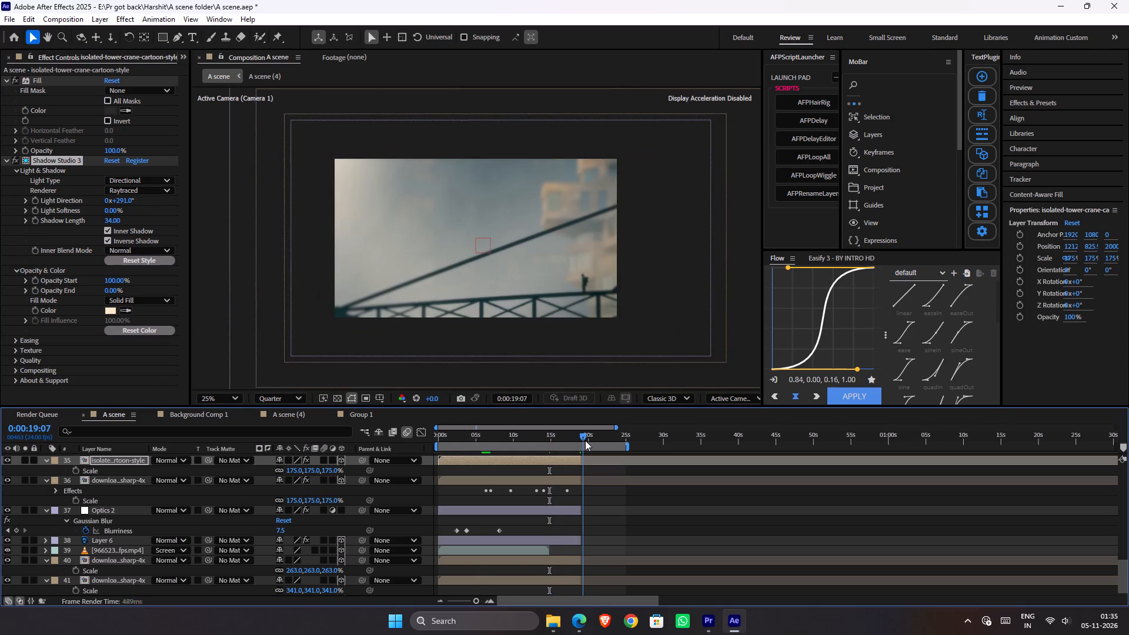
left_click_drag(585, 440, 573, 439)
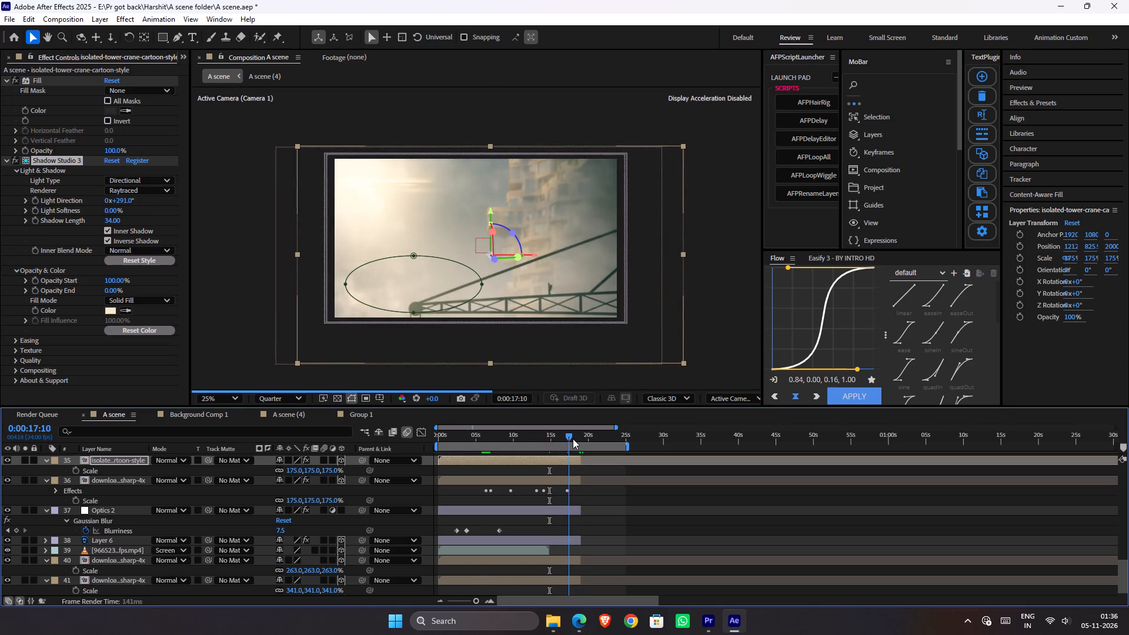
left_click_drag(573, 439, 578, 441)
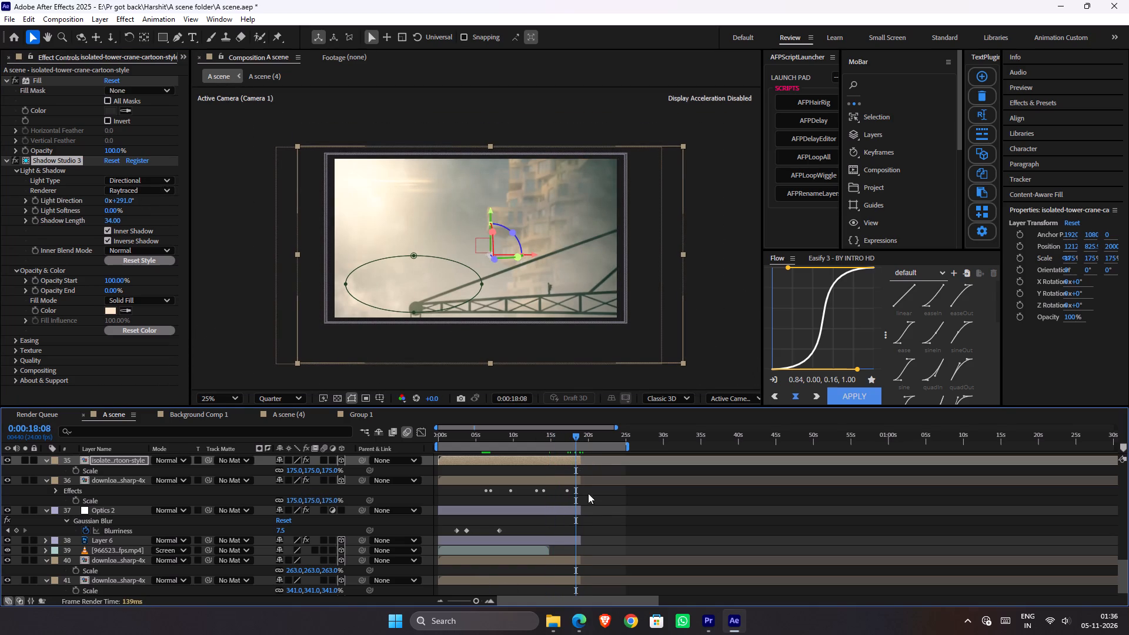
Compare the frames between 0:00:18:08 and 0:00:19:20 with the Optics 3 blur layer hidden and shown, and reveal its opacity keyframes.
left_click(1128, 573)
left_click_drag(1124, 573, 1107, 507)
left_click(8, 516)
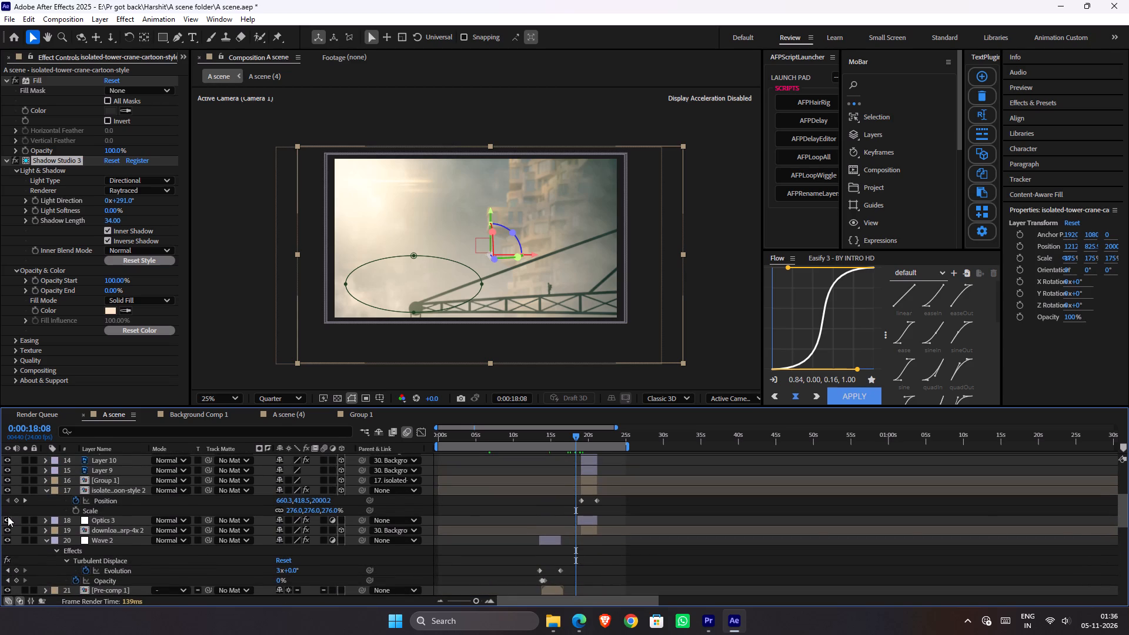
scroll(584, 510, "up", 1)
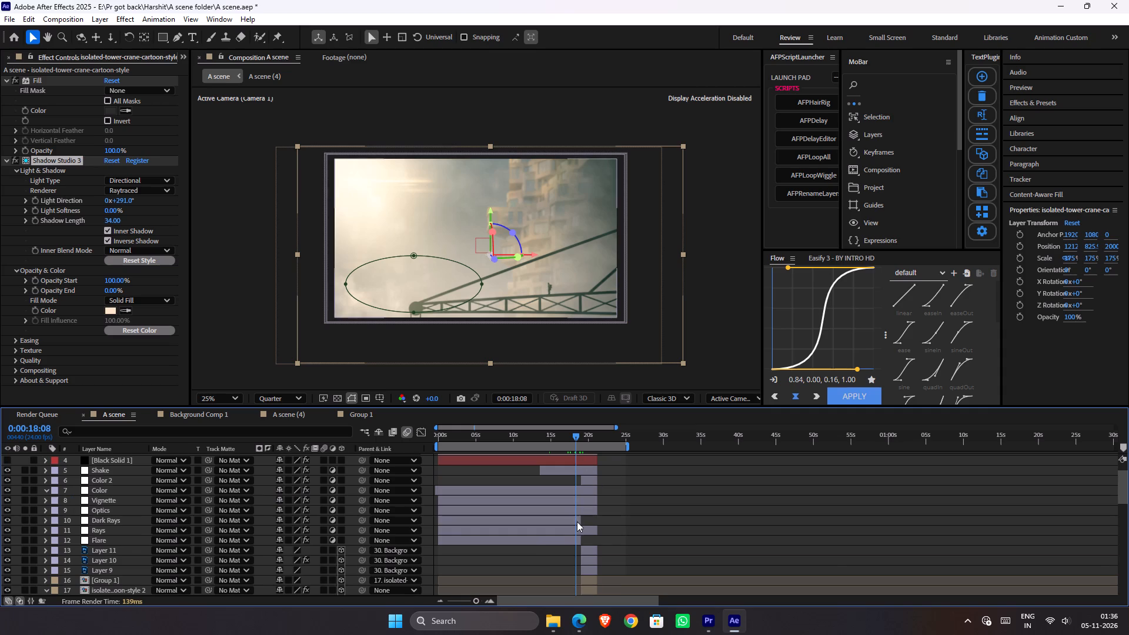
scroll(577, 522, "down", 1)
left_click(590, 521)
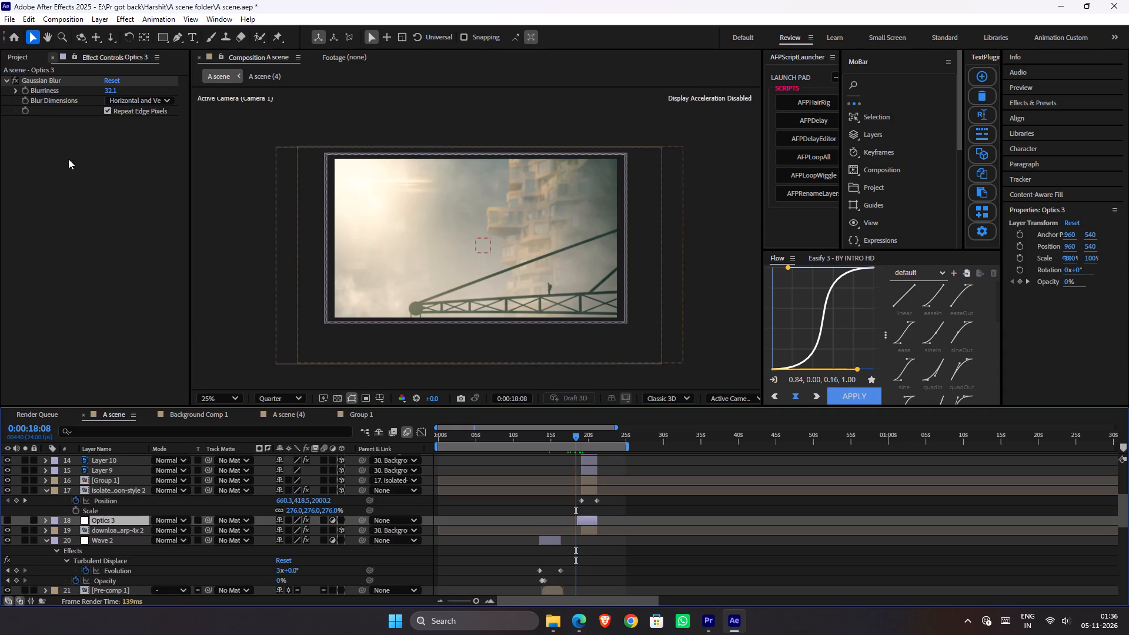
left_click_drag(578, 435, 584, 439)
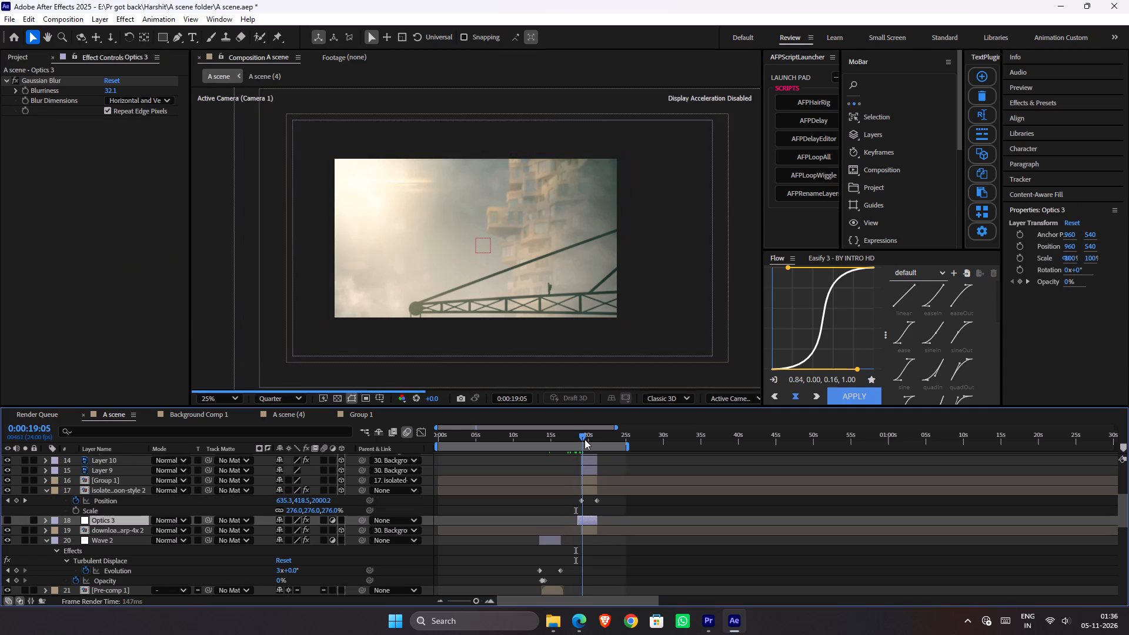
left_click_drag(584, 439, 589, 441)
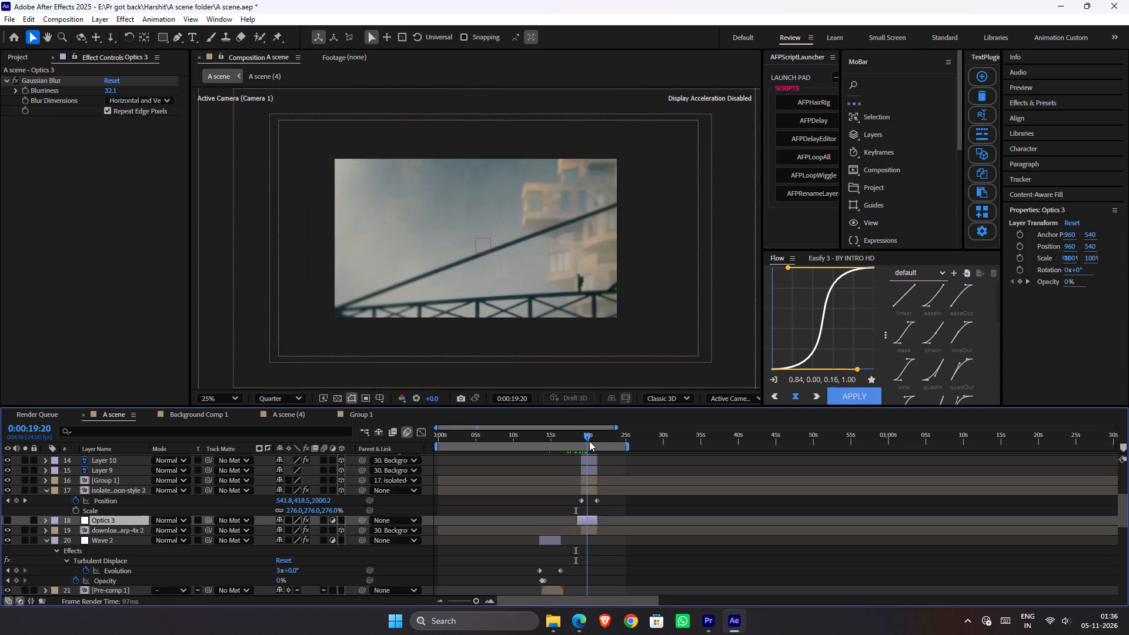
left_click_drag(589, 441, 588, 441)
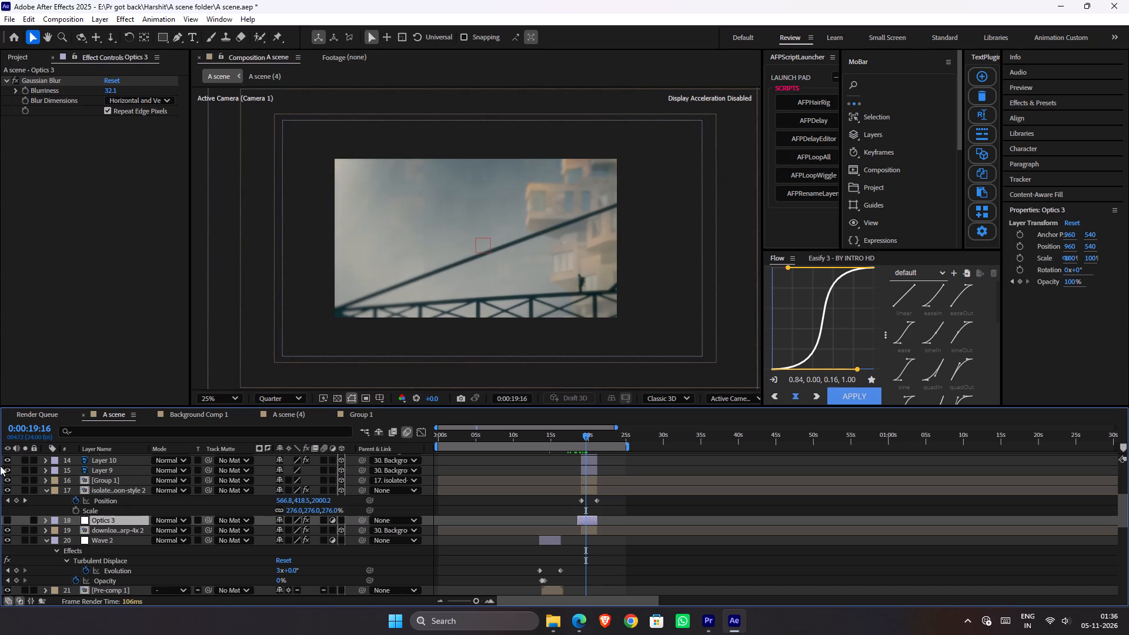
left_click(8, 518)
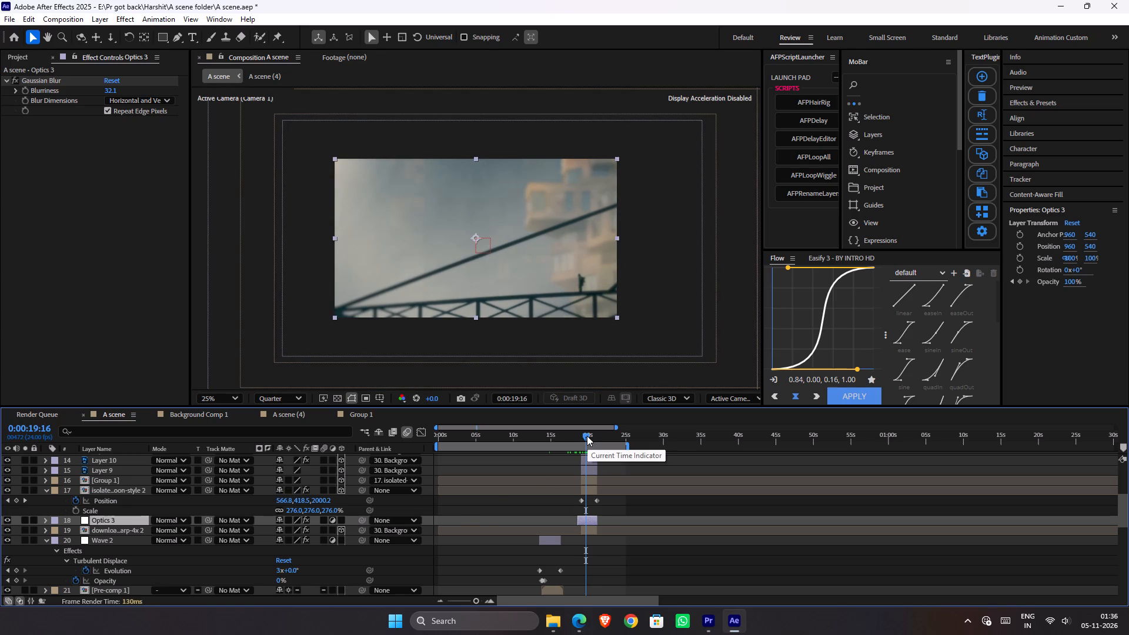
key("u")
left_click(587, 436)
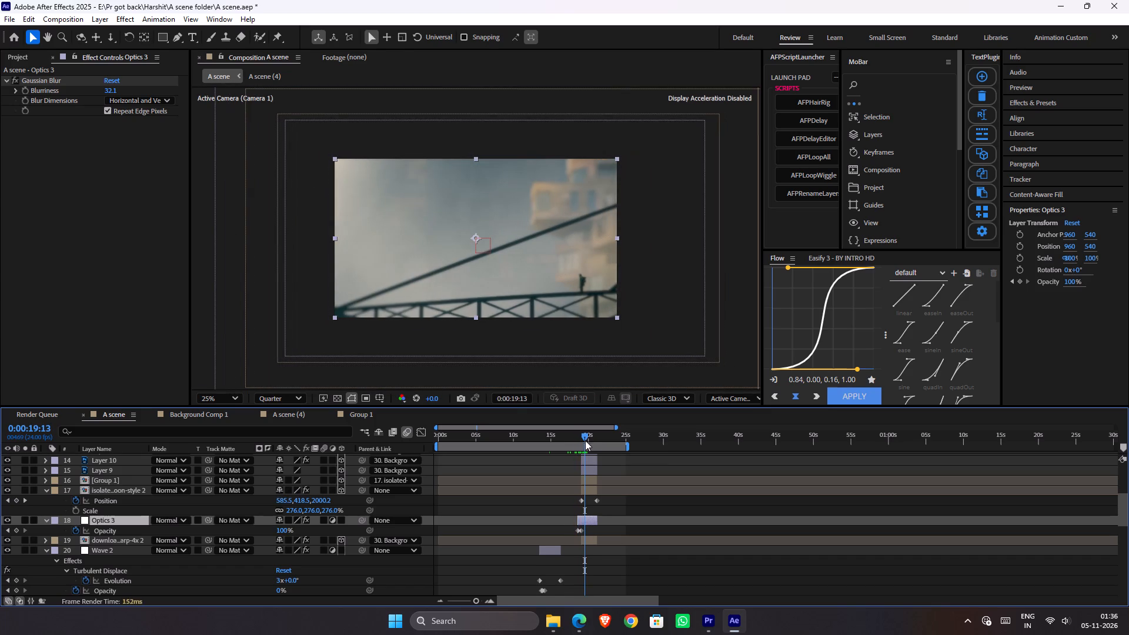
left_click(6, 519)
left_click(7, 519)
Zoom in on the Optics 3 opacity keyframes, place the playhead at about 0:00:19:00, and shift the layer's start to it.
left_click_drag(587, 528, 574, 532)
scroll(576, 535, "up", 4, "alt")
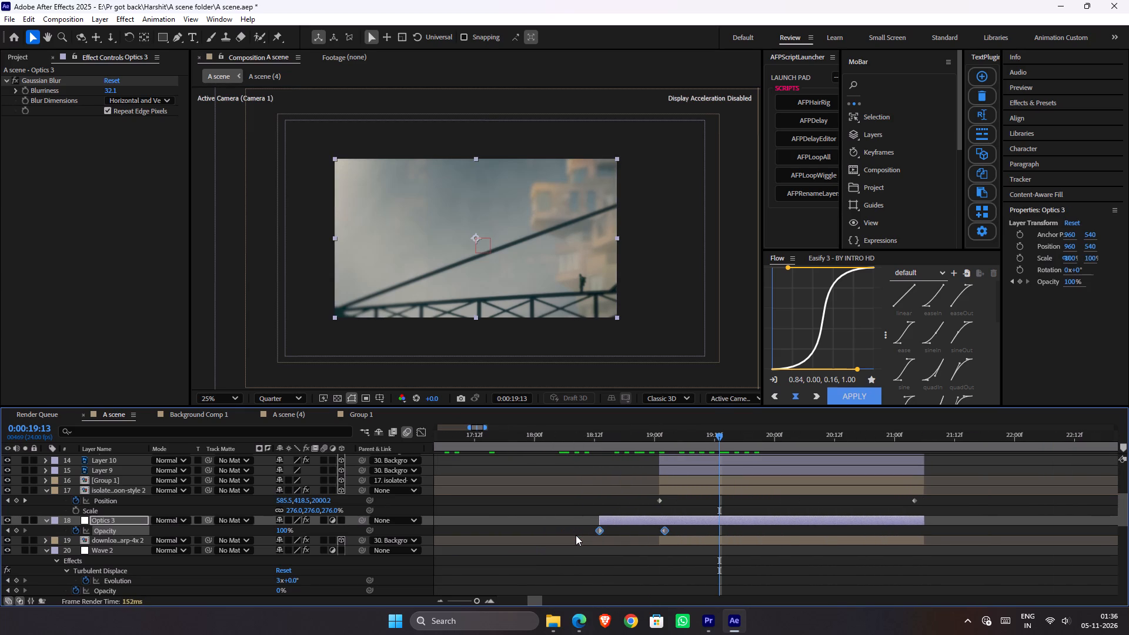
left_click(634, 526)
left_click_drag(661, 433, 657, 442)
left_click_drag(602, 518, 661, 524)
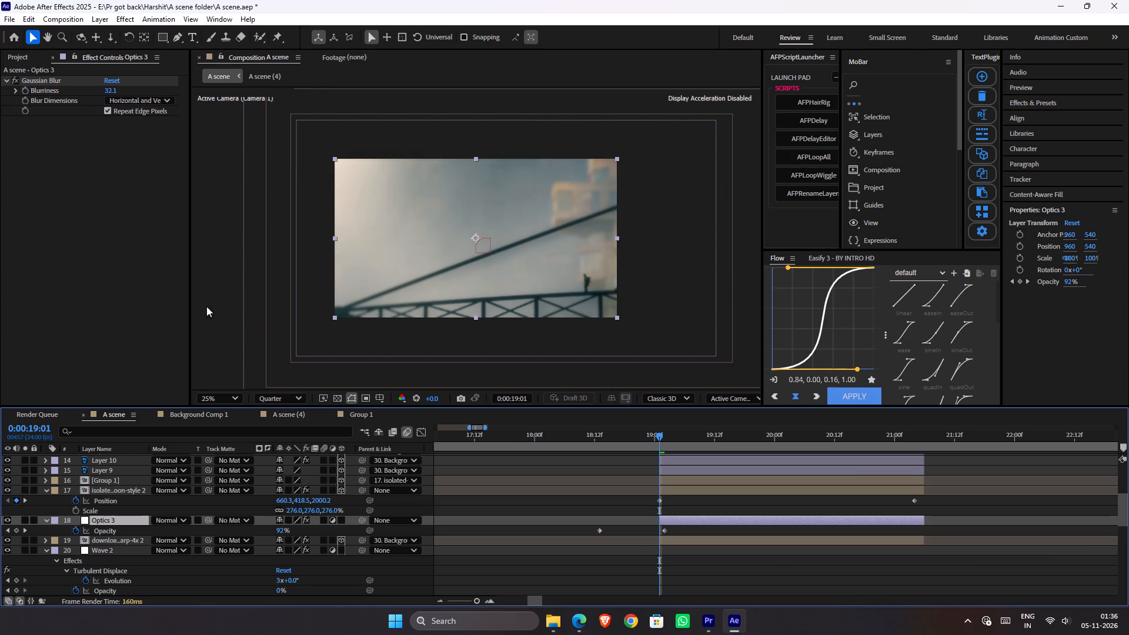
Check the render queue and return to the A scene composition's timeline.
left_click(59, 419)
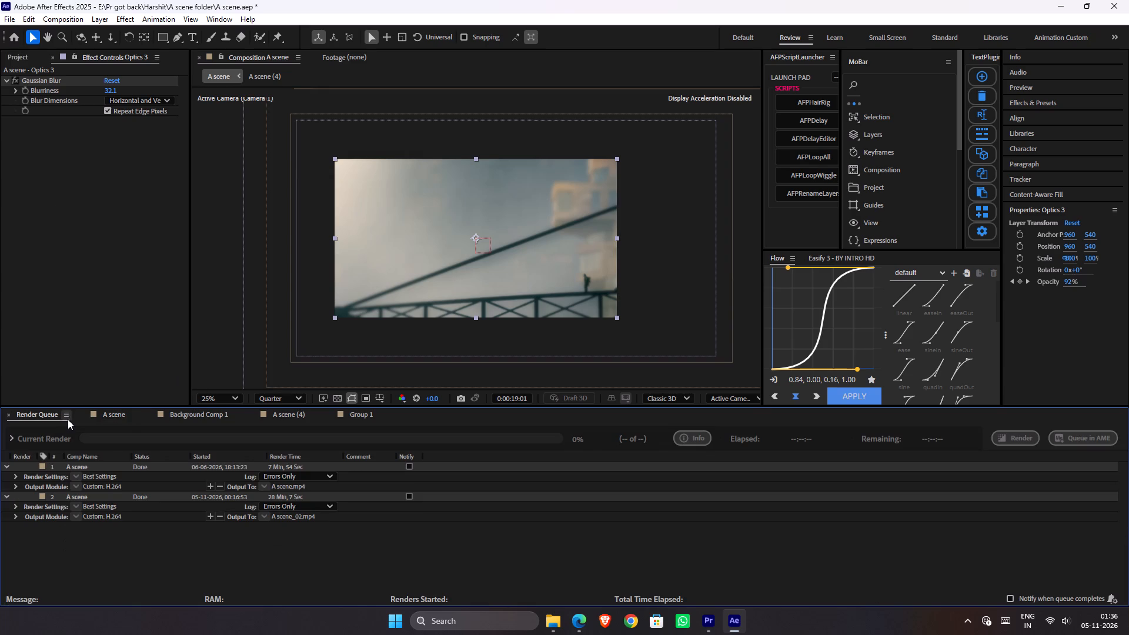
left_click(124, 413)
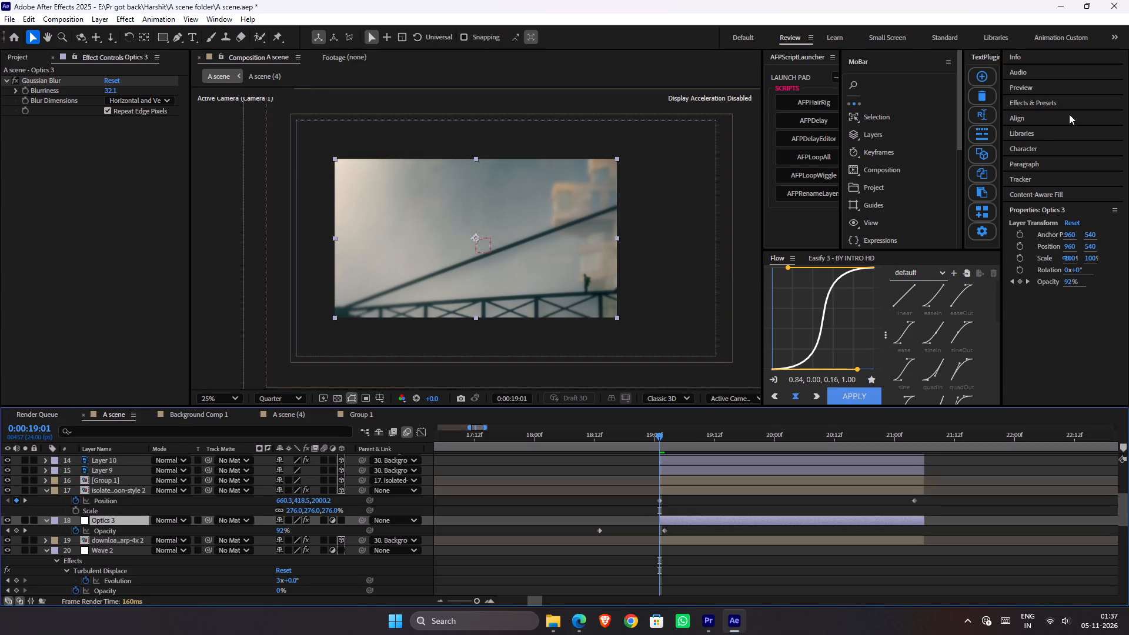
Save the A scene project and close After Effects.
key("ctrl+s")
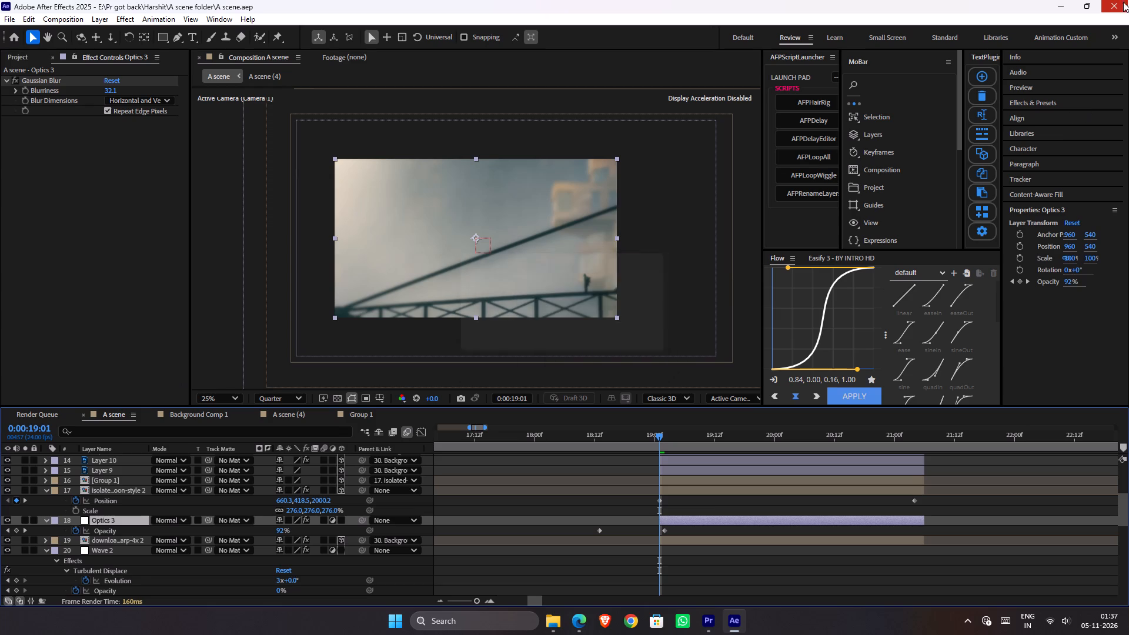
left_click(1107, 8)
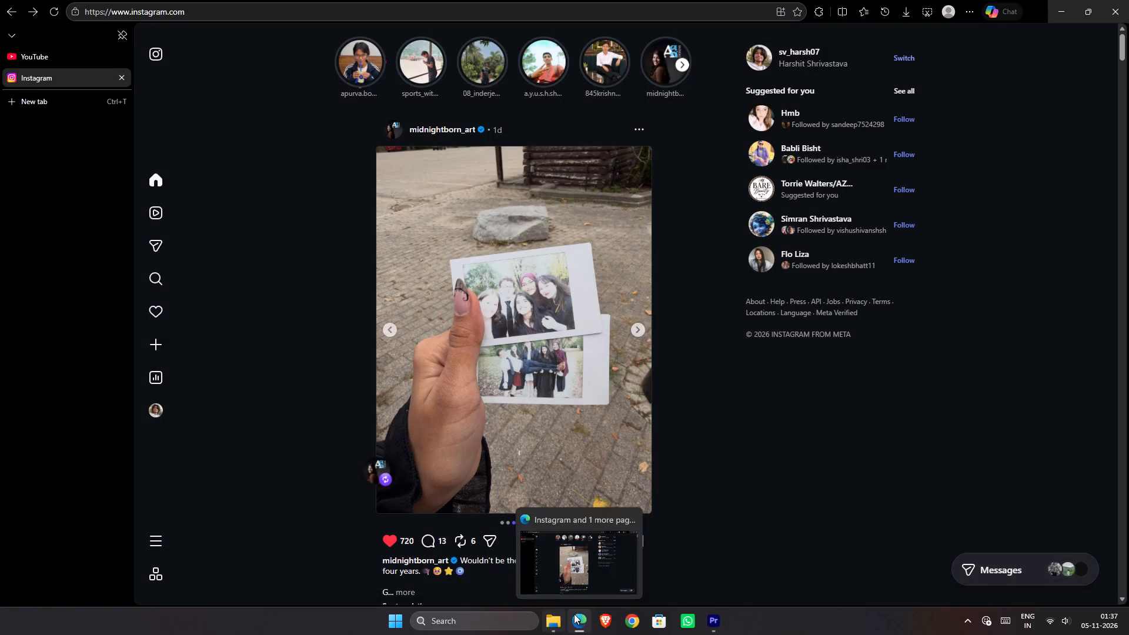
Switch to File Explorer and go from the Portfolio THings folder up to the PC (E:) drive.
left_click(564, 630)
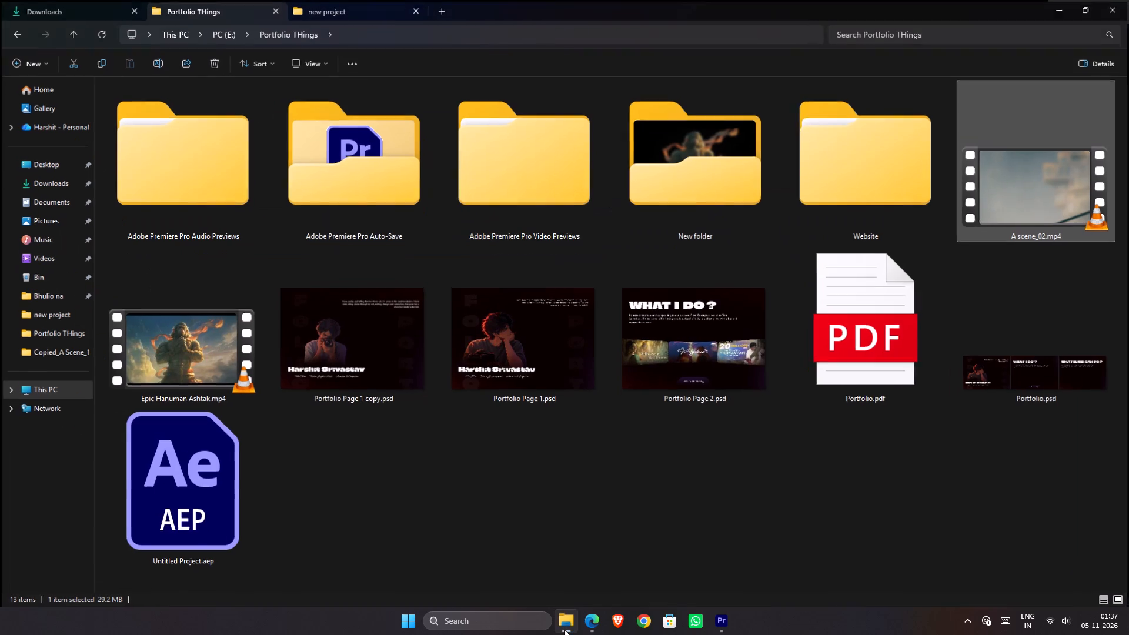
left_click(731, 470)
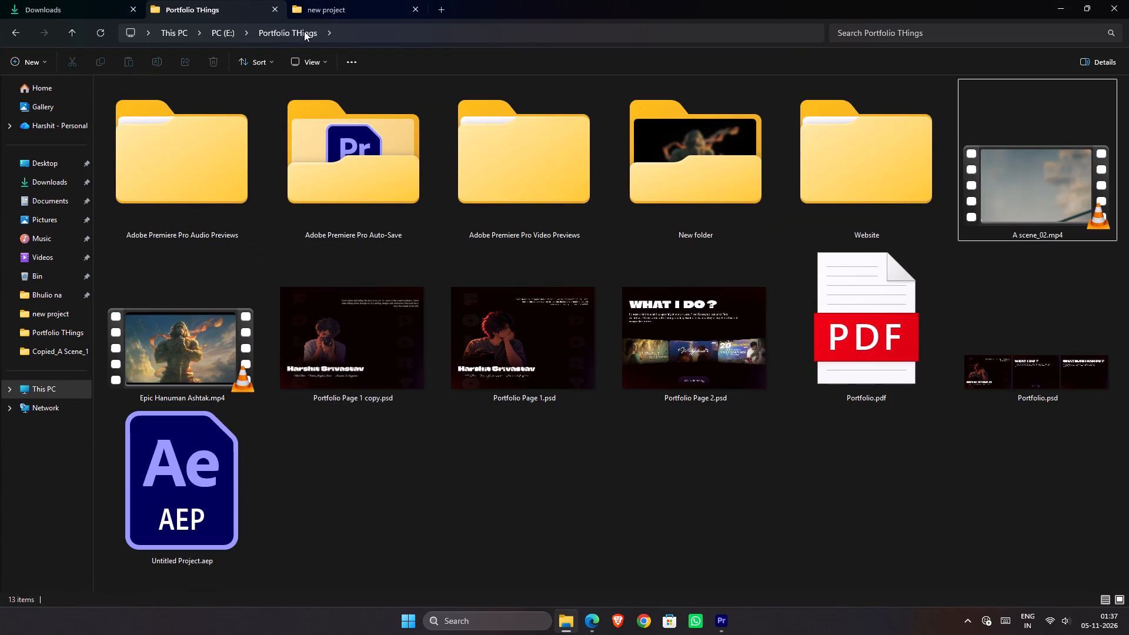
left_click(226, 36)
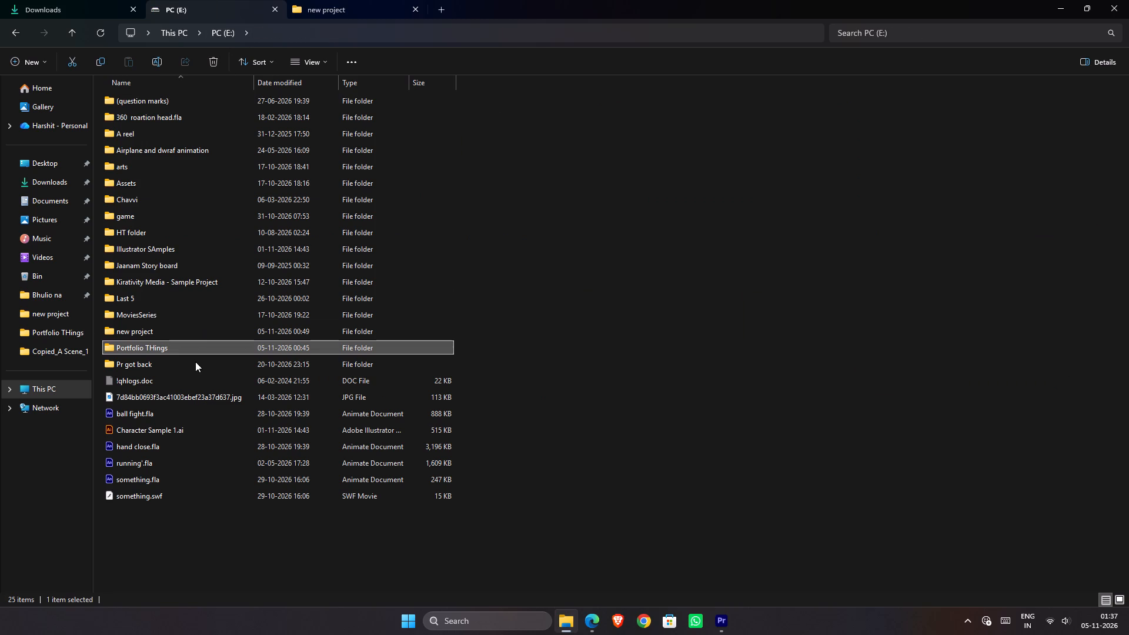
In File Explorer, look through the MoviesSeries, new project, A reel, arts, Assets and game folders on the E: drive.
double_click(193, 316)
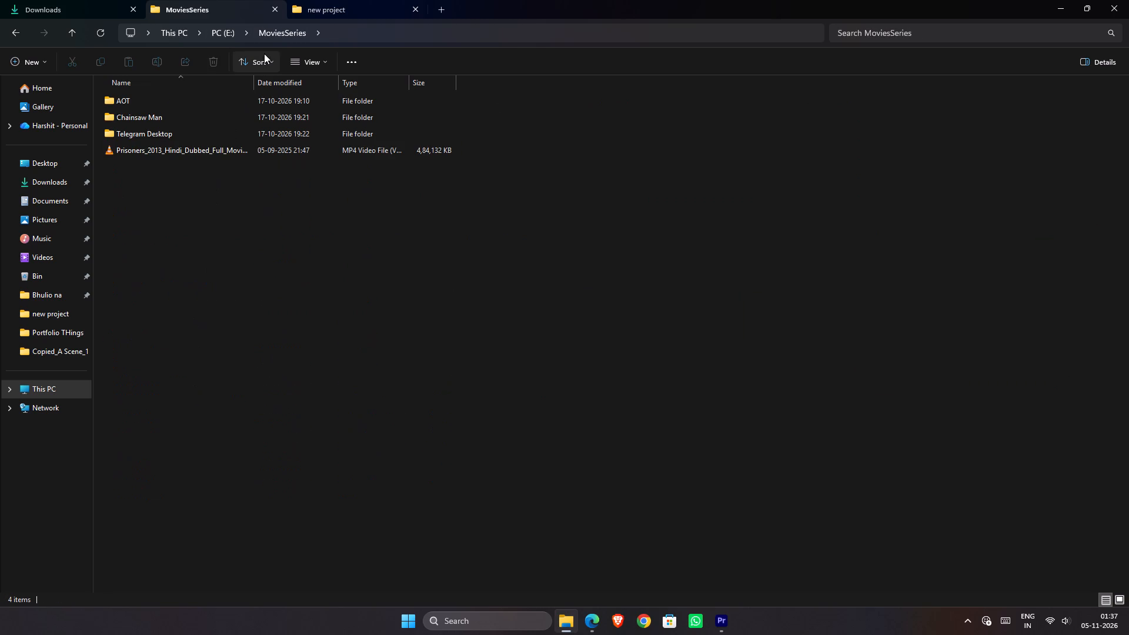
left_click(224, 34)
double_click(173, 328)
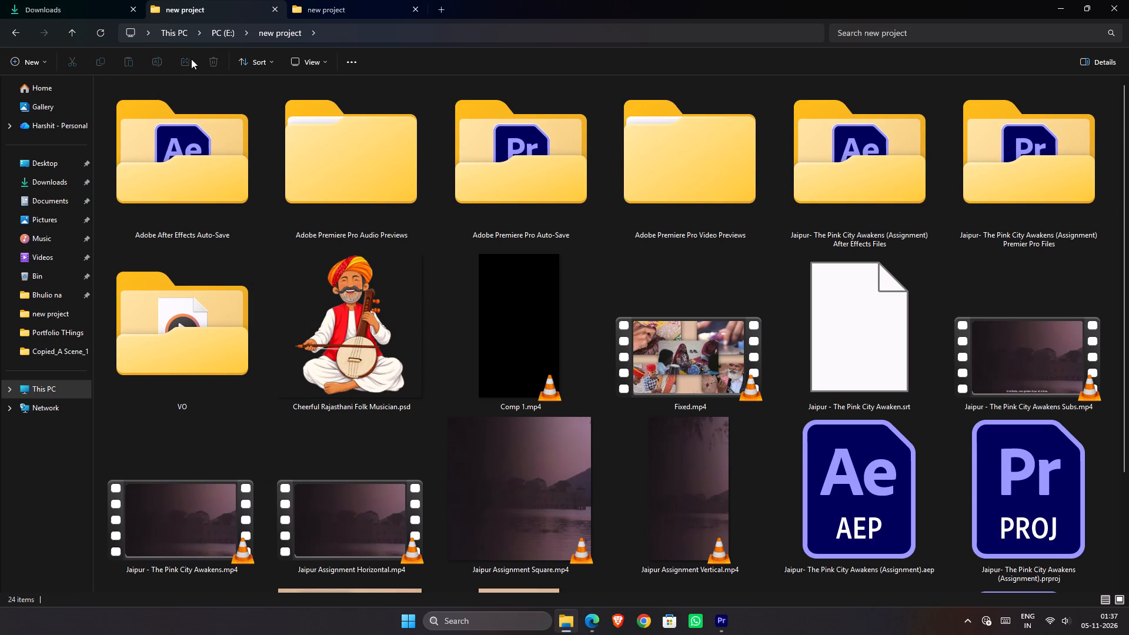
left_click(218, 34)
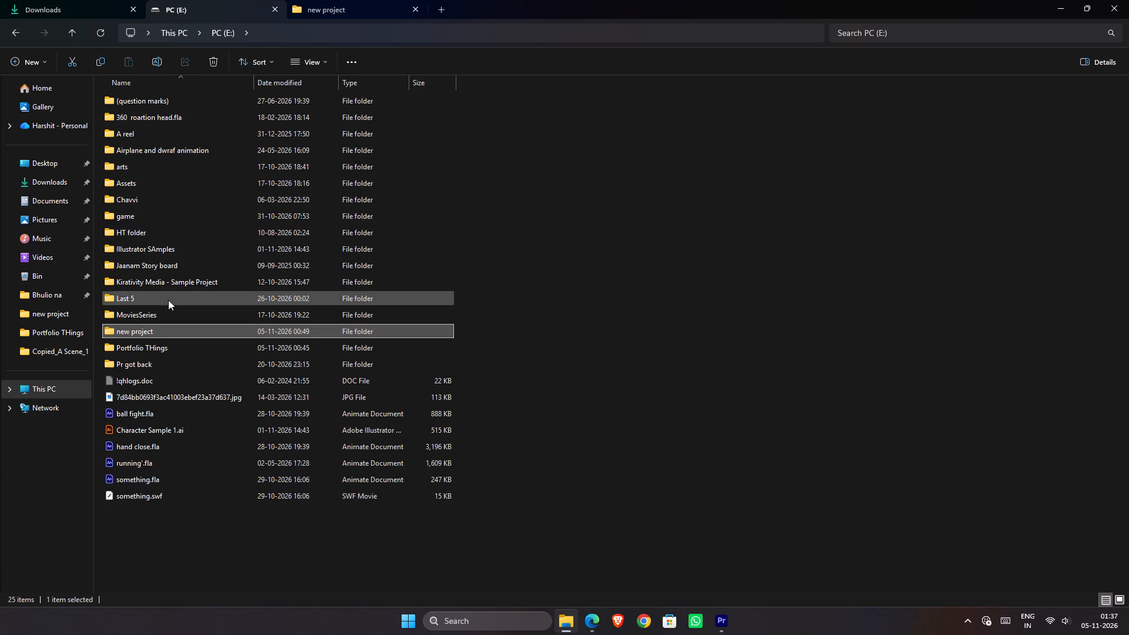
double_click(166, 308)
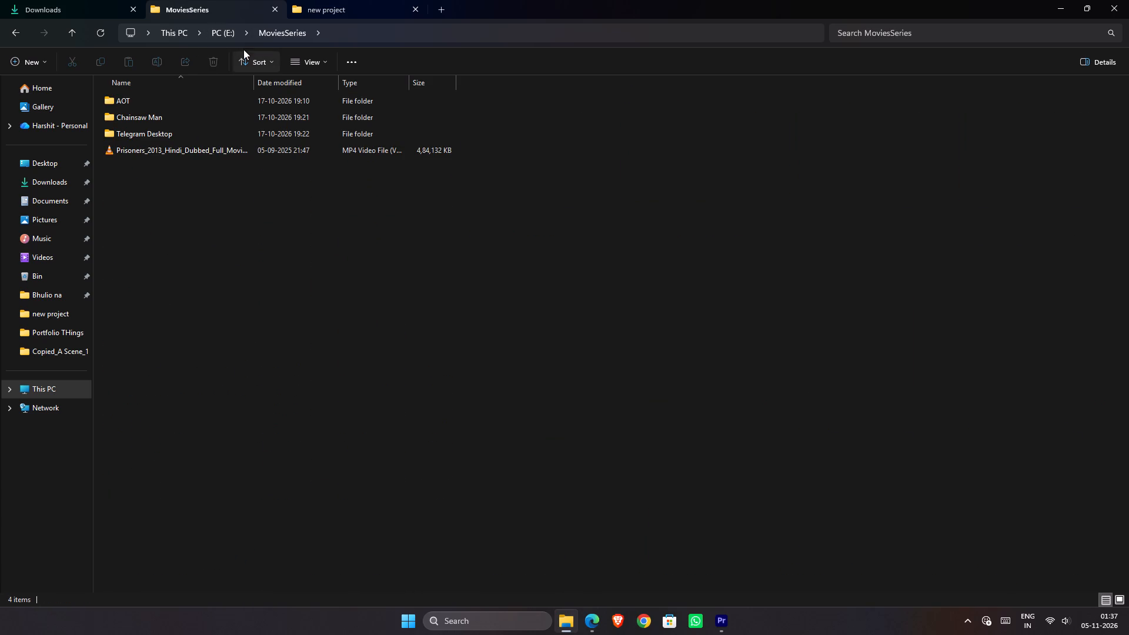
left_click(222, 35)
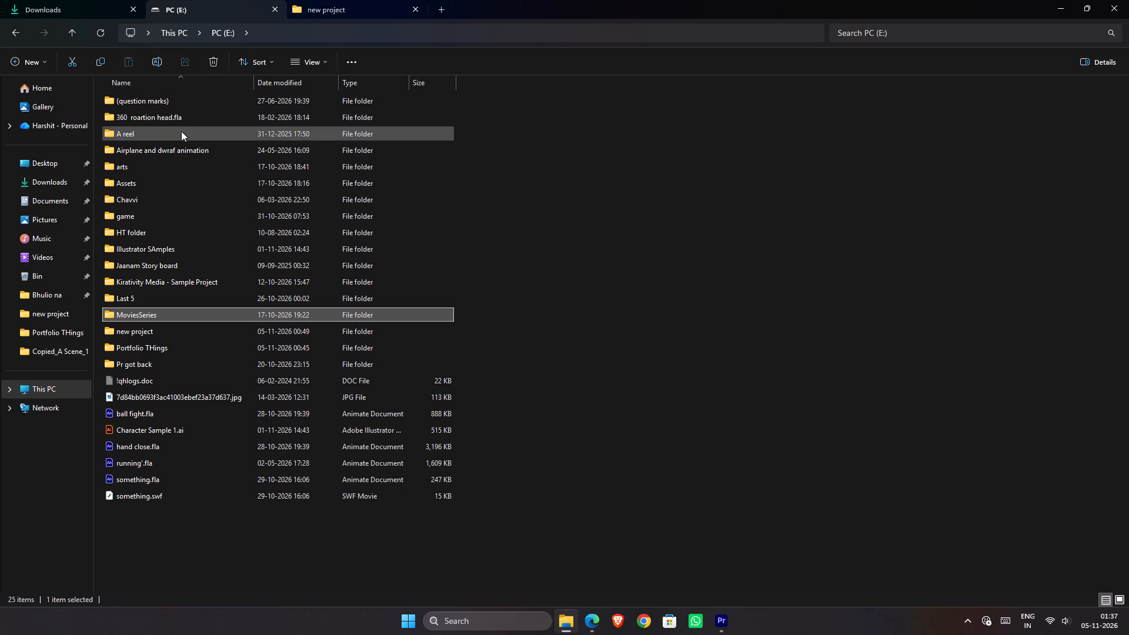
left_click(181, 131)
left_click(181, 131)
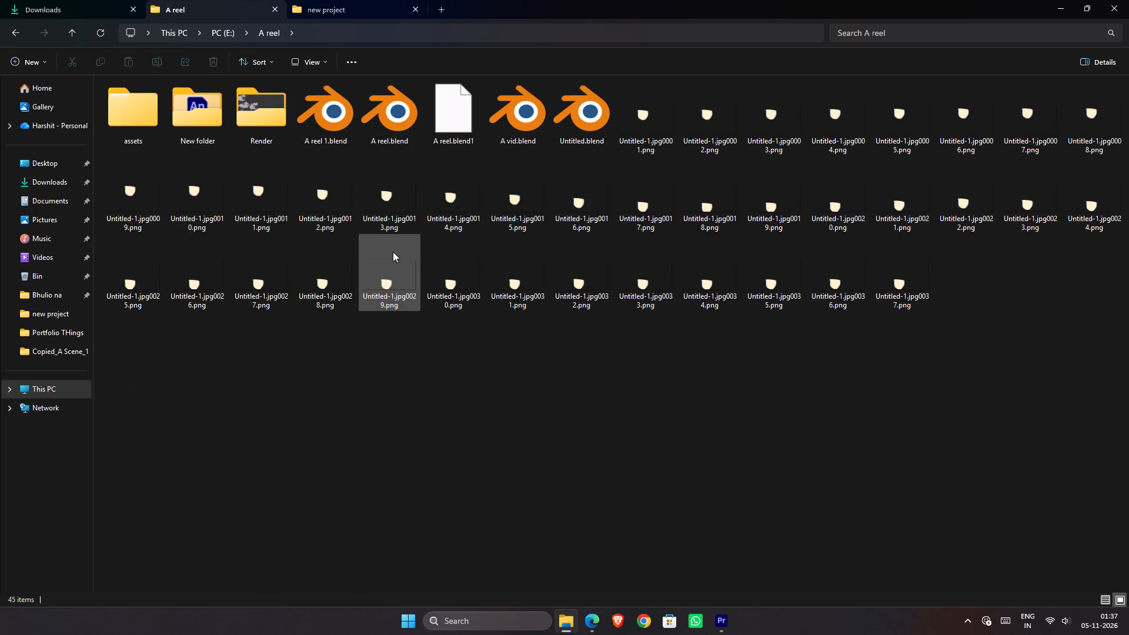
left_click(223, 32)
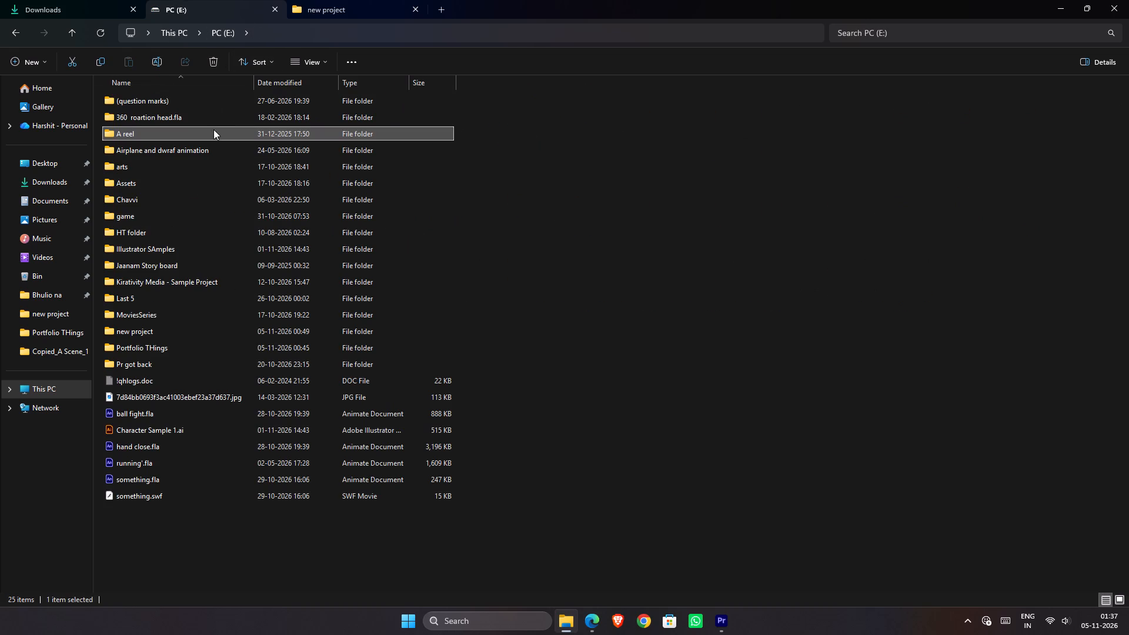
double_click(202, 168)
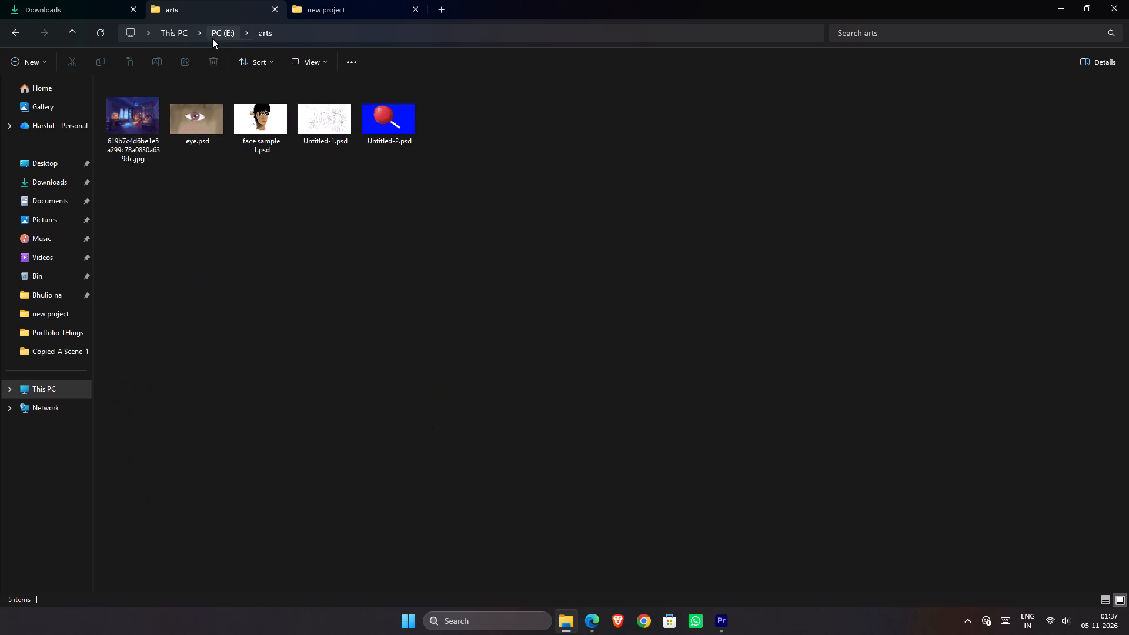
left_click(212, 38)
double_click(192, 188)
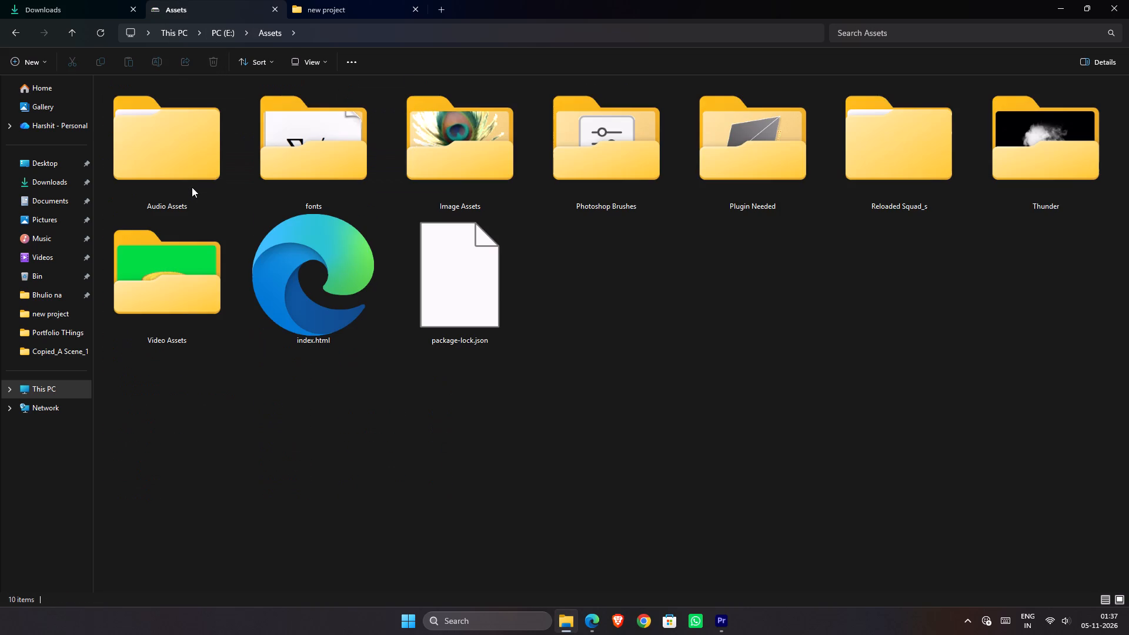
left_click(212, 37)
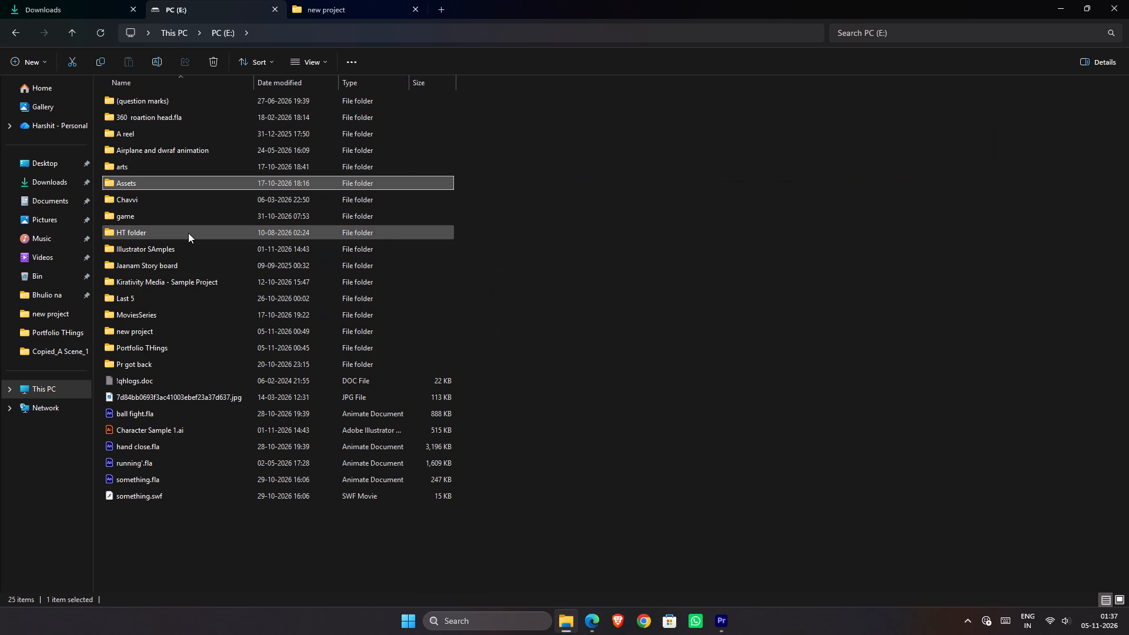
double_click(202, 210)
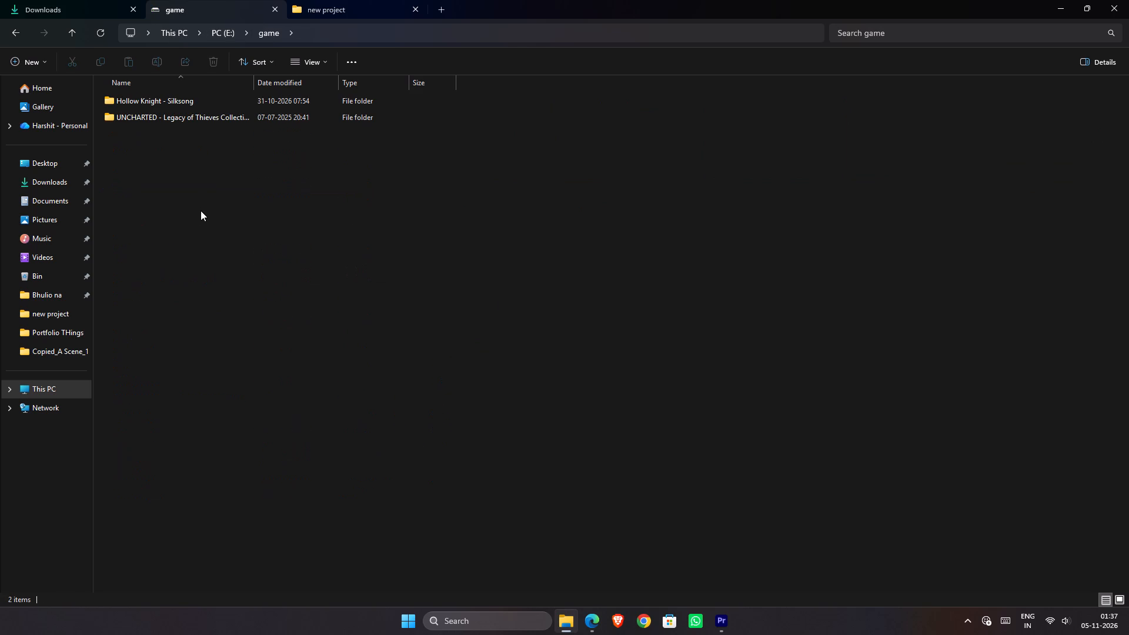